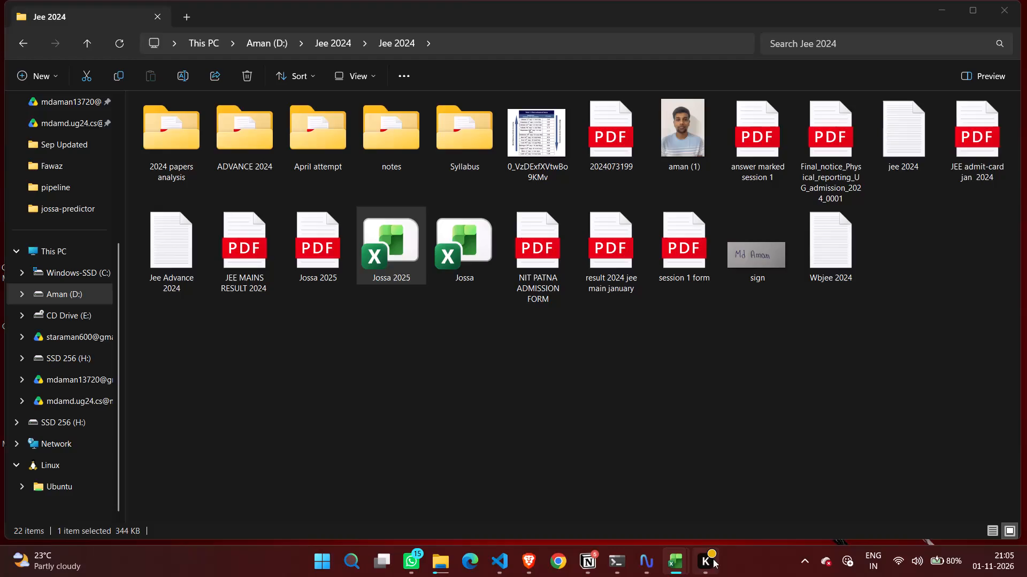
Close the Book1 workbook without saving its changes.
click(680, 570)
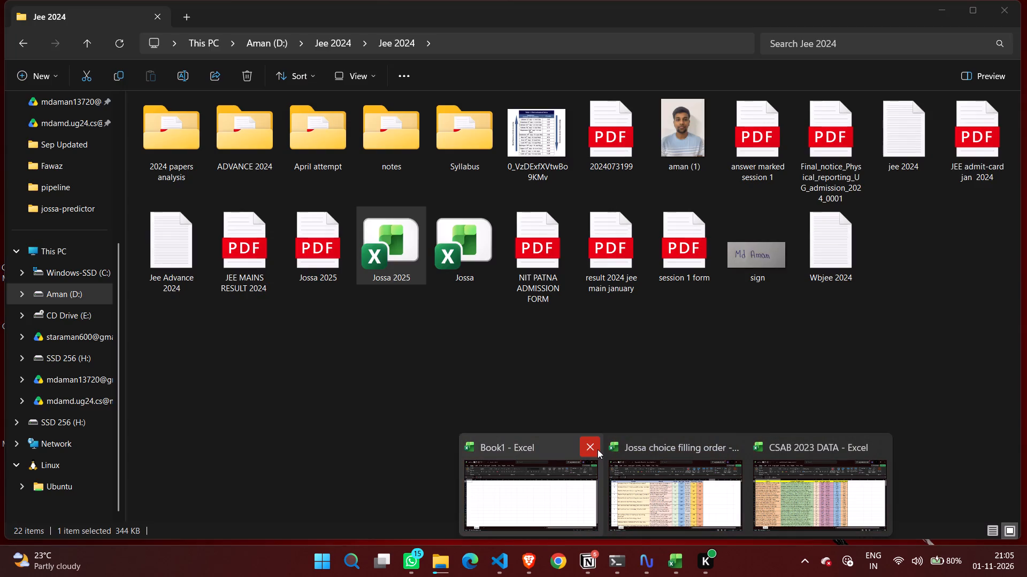
click(594, 449)
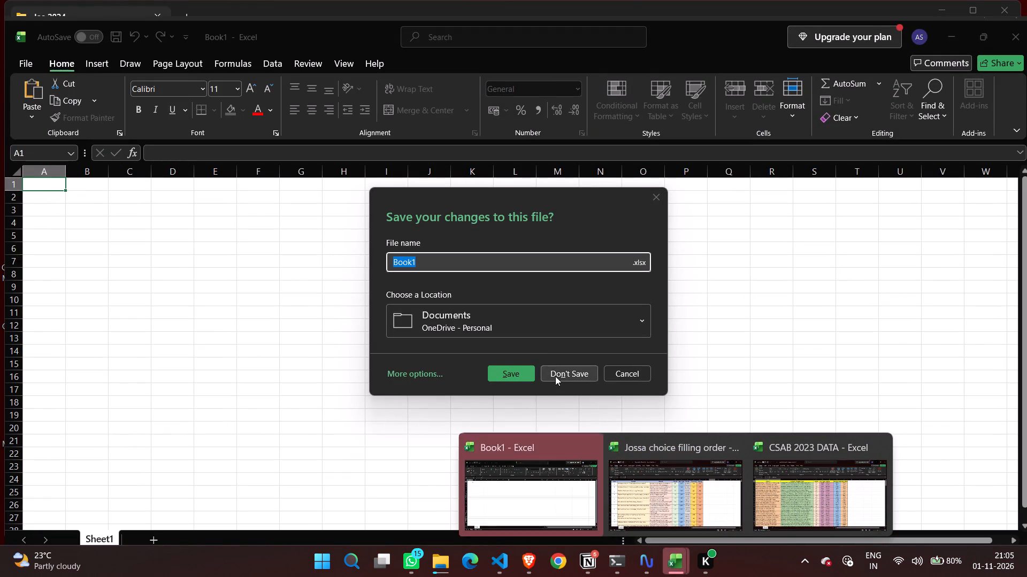
click(555, 376)
Close the workbook windows in front and open the Jossa 2025 workbook from the Jee 2024 folder.
click(1006, 7)
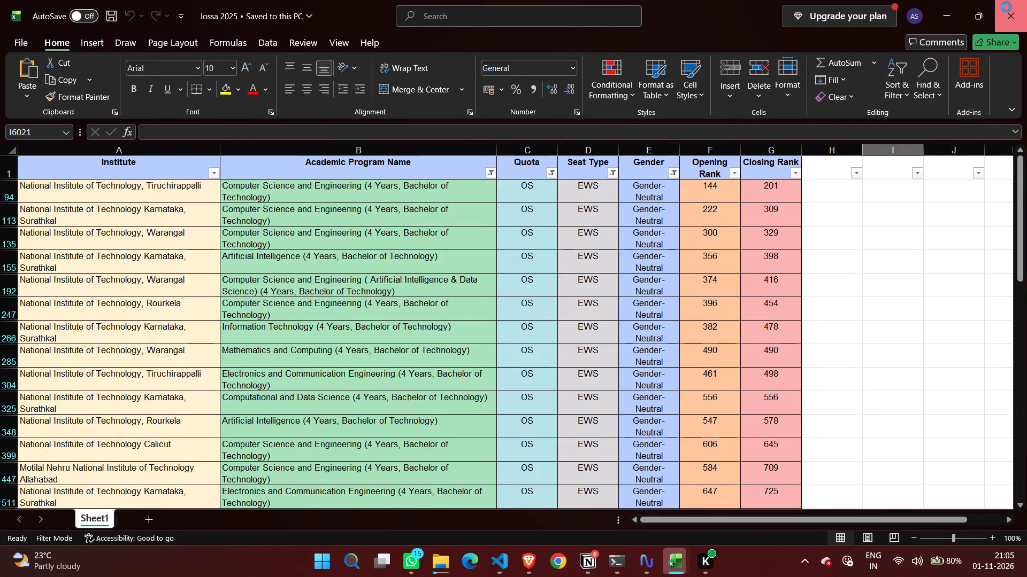
click(1025, 0)
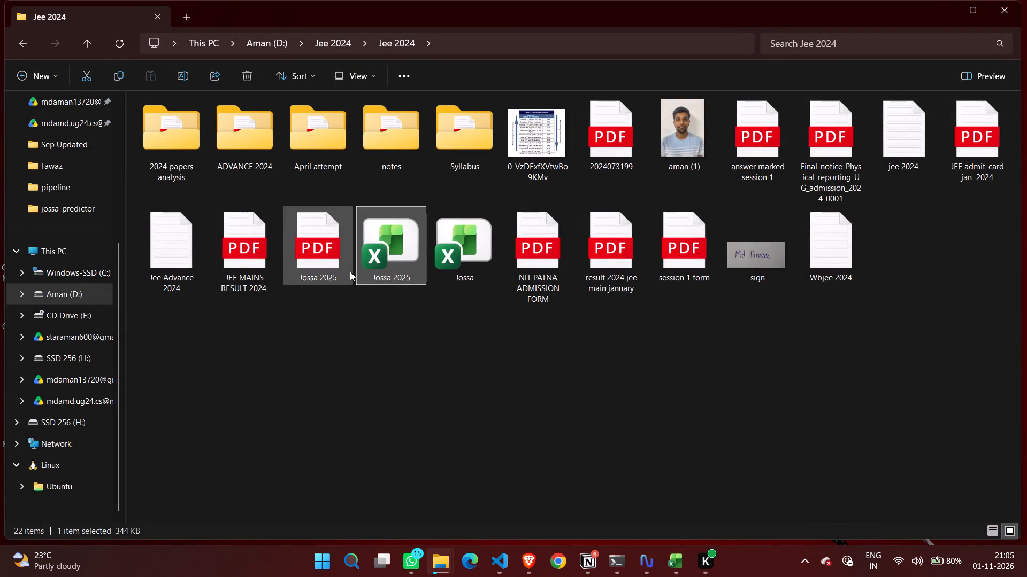
double_click(389, 264)
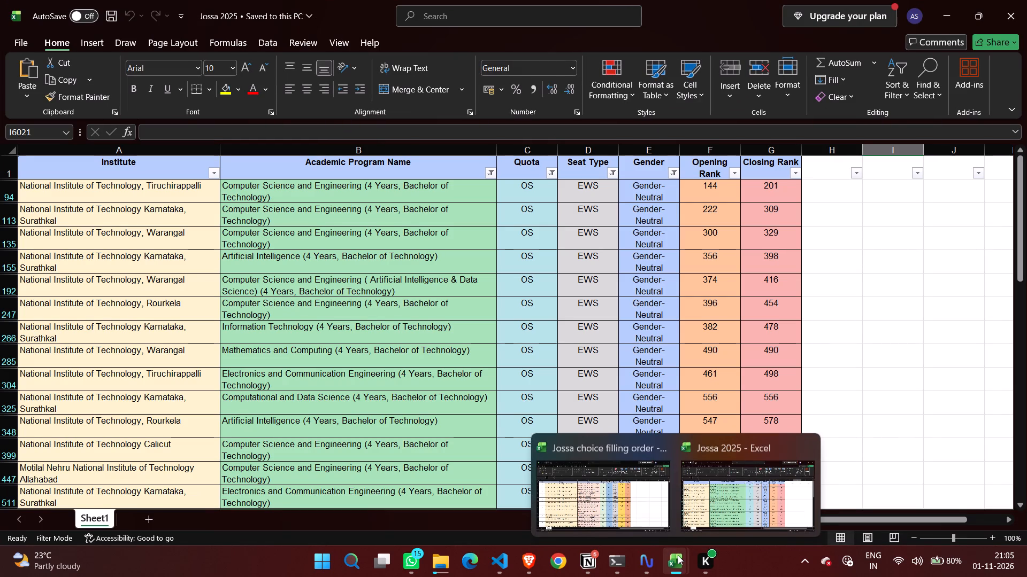
Close the Jossa choice filling order workbook and bring Jossa 2025 to the front.
click(662, 445)
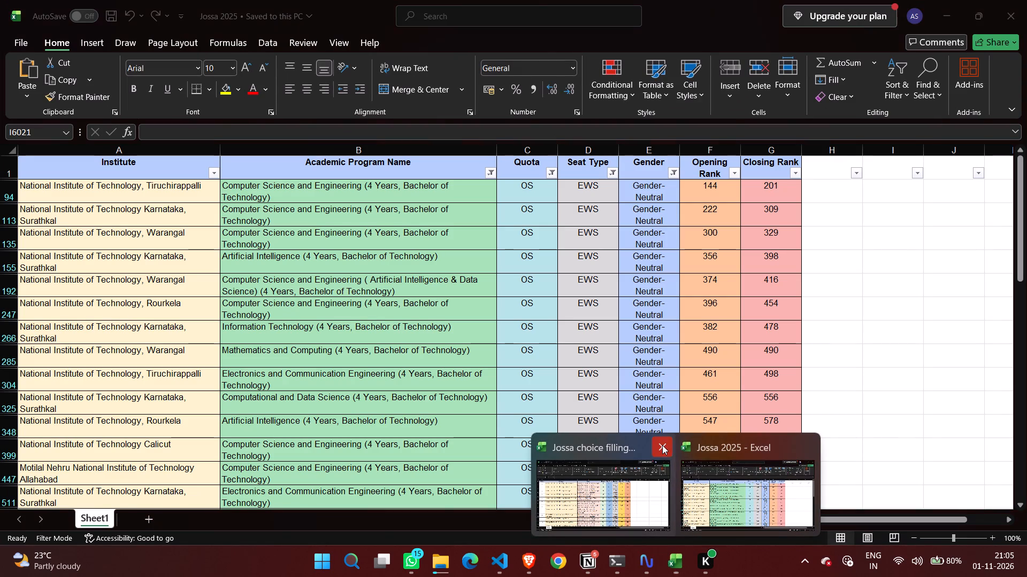
click(655, 481)
Turn off filtering on Sheet1 of the Jossa 2025 workbook.
scroll(411, 303, down, 7)
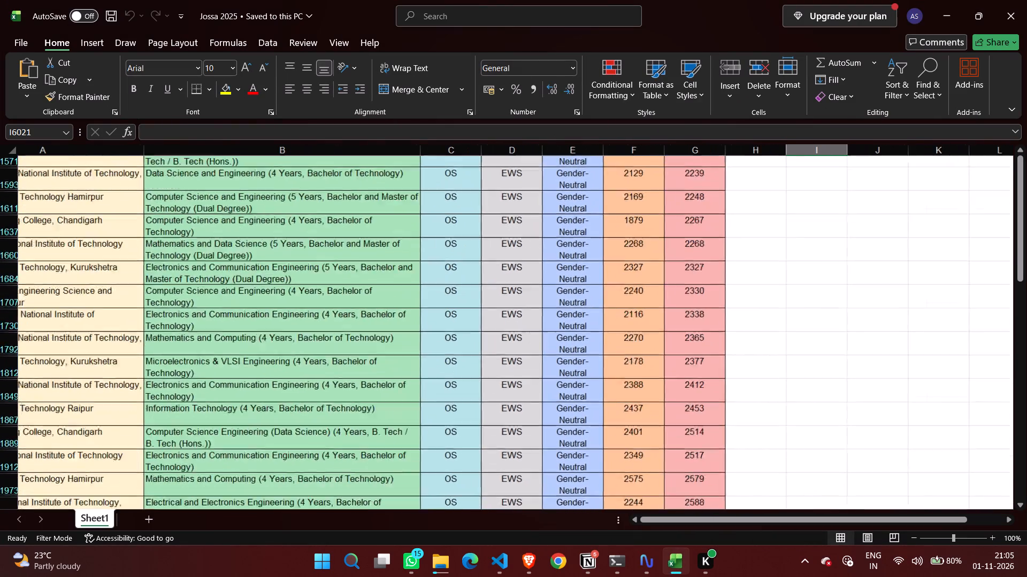
scroll(411, 303, up, 7)
scroll(411, 303, right, 14)
scroll(411, 303, right, 7)
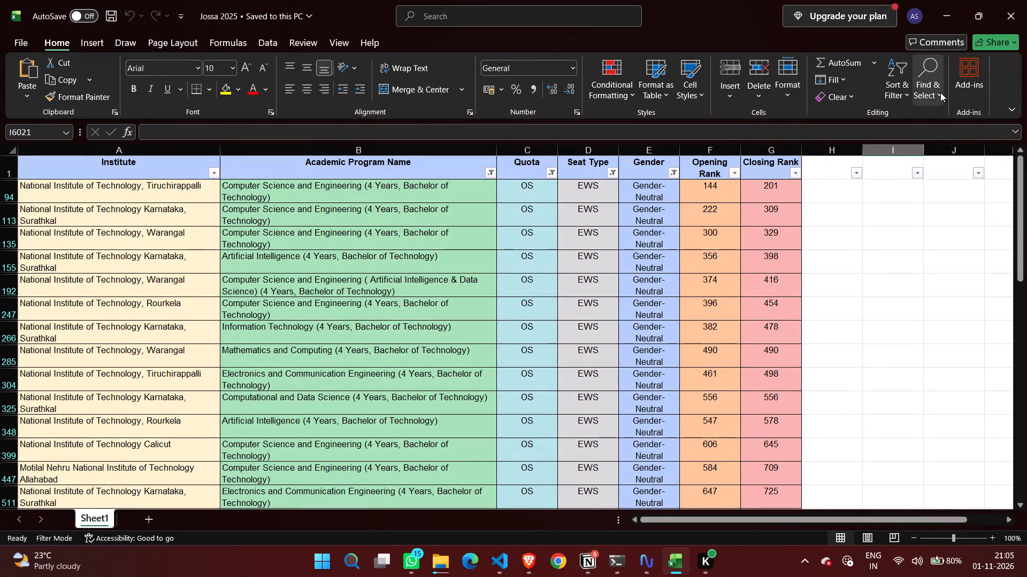
click(939, 92)
click(886, 87)
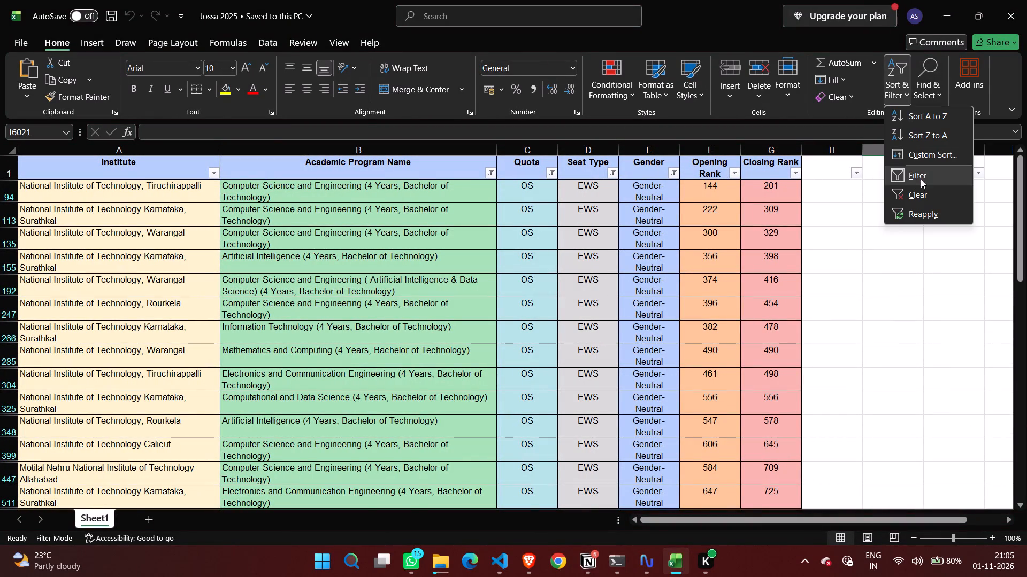
click(922, 174)
Enter the header Possibility in cell H1, next to the Closing Rank column.
click(826, 171)
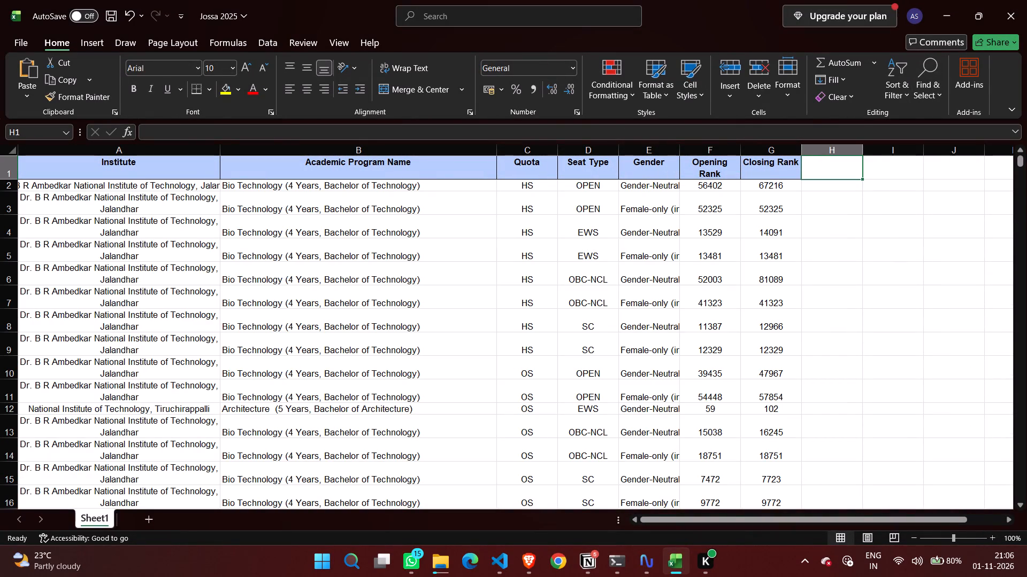
text(Possibilo)
key(BackSpace)
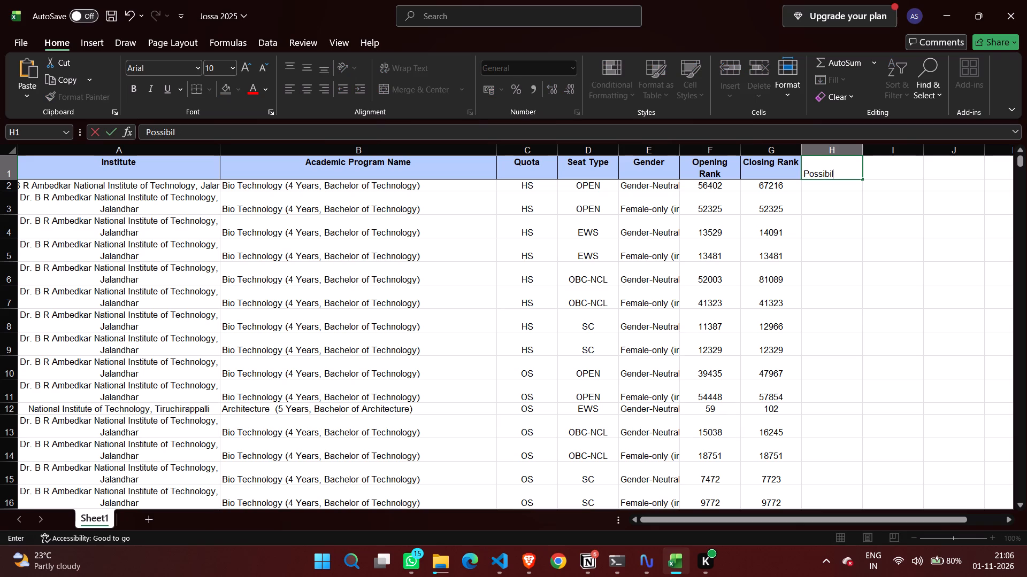
text(ity)
key(space)
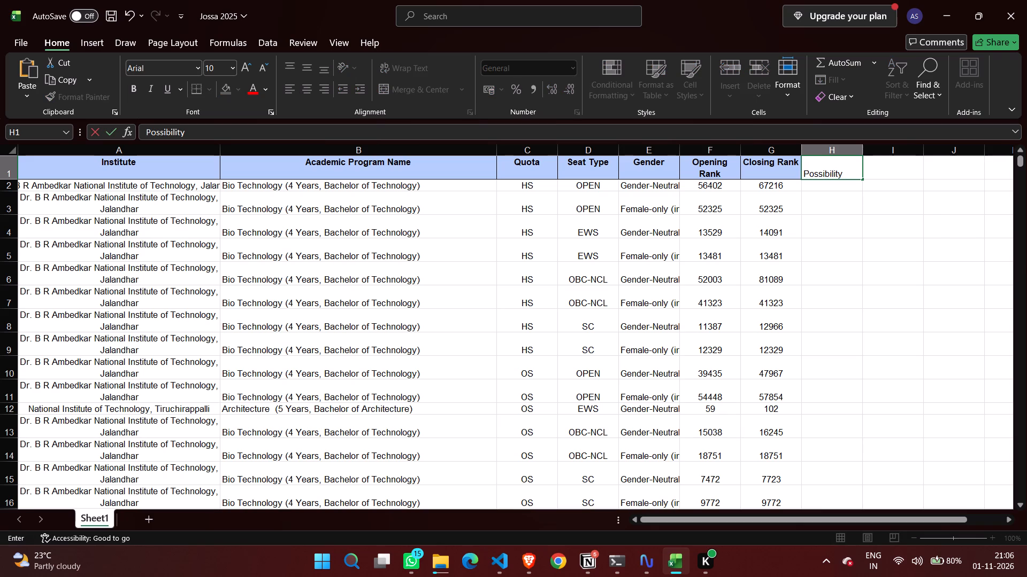
click(925, 293)
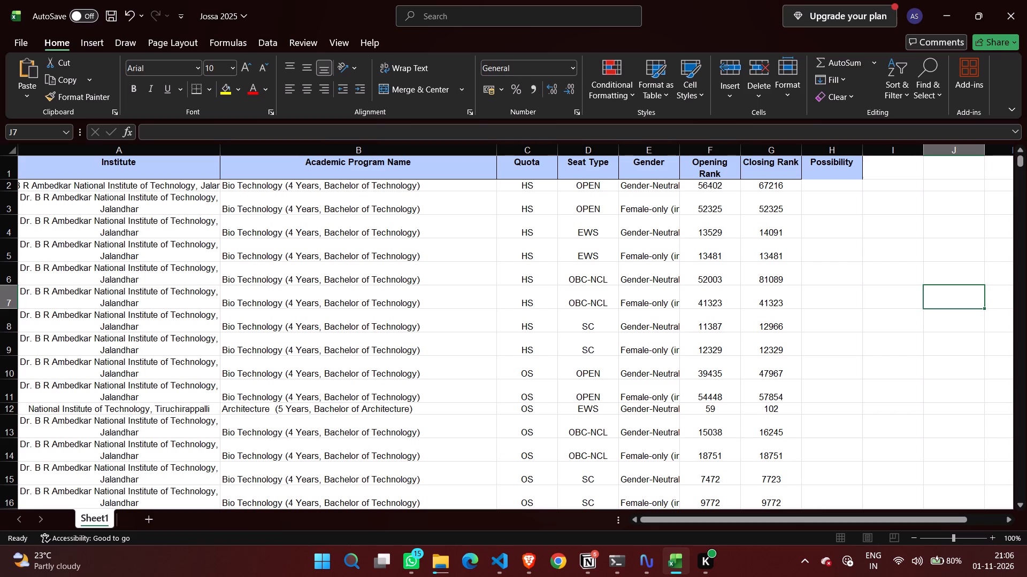
Apply All Borders to the Possibility header cell H1.
click(831, 176)
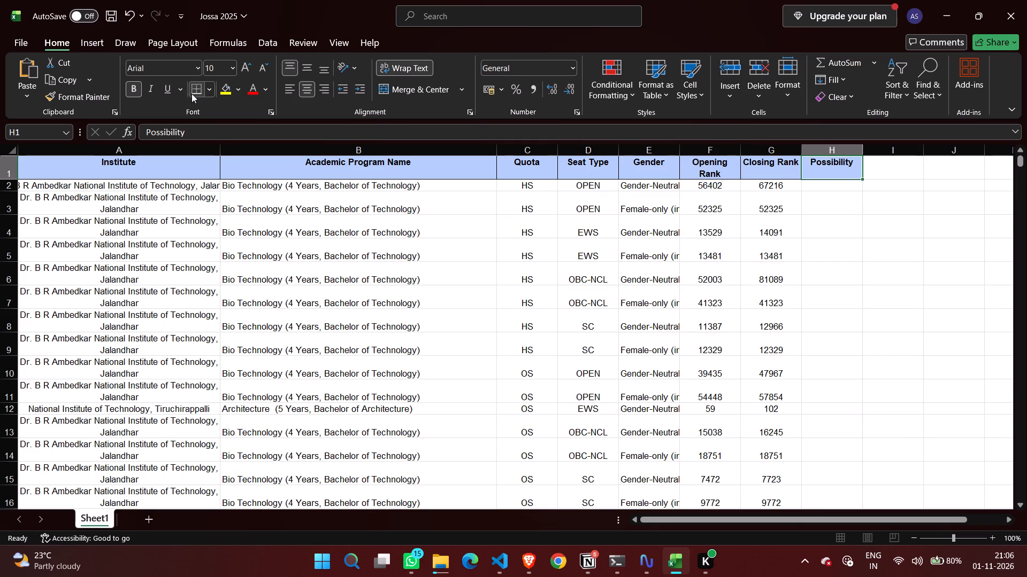
click(194, 92)
click(207, 89)
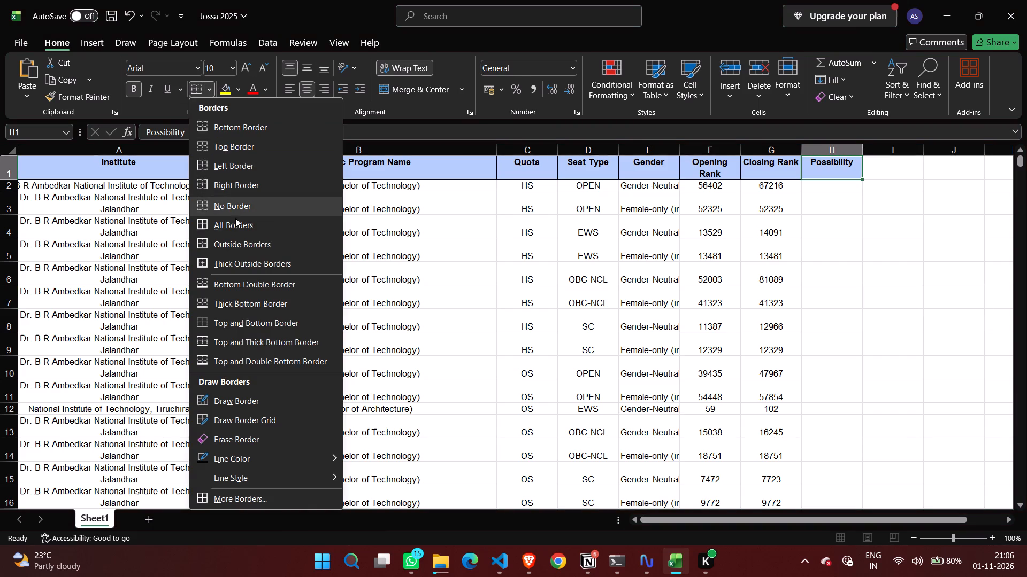
click(235, 229)
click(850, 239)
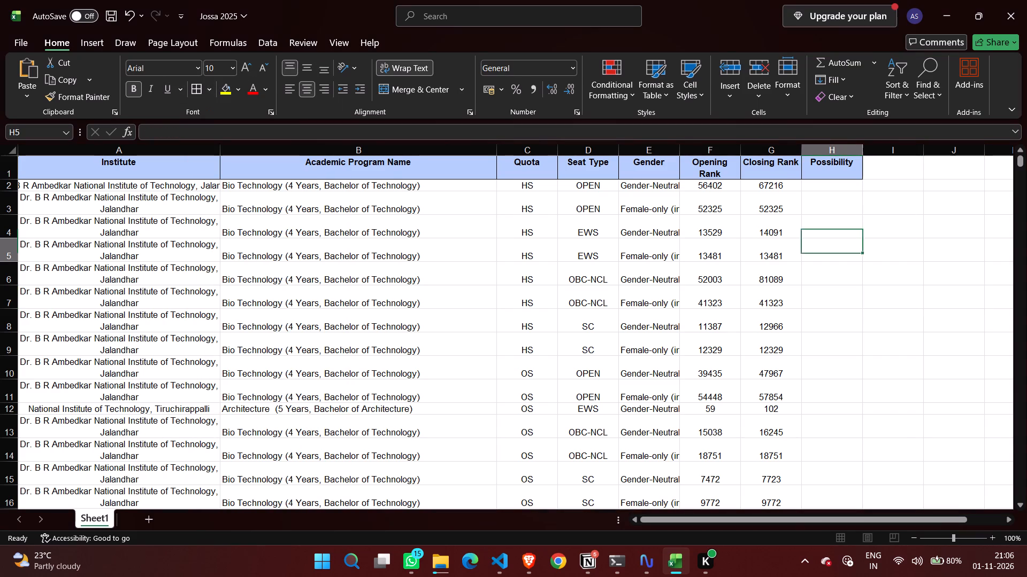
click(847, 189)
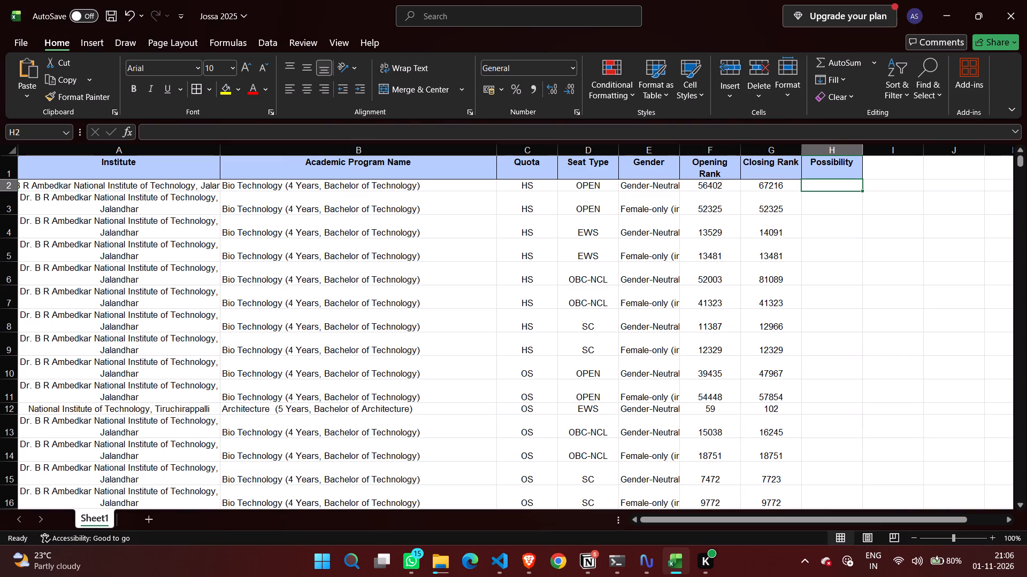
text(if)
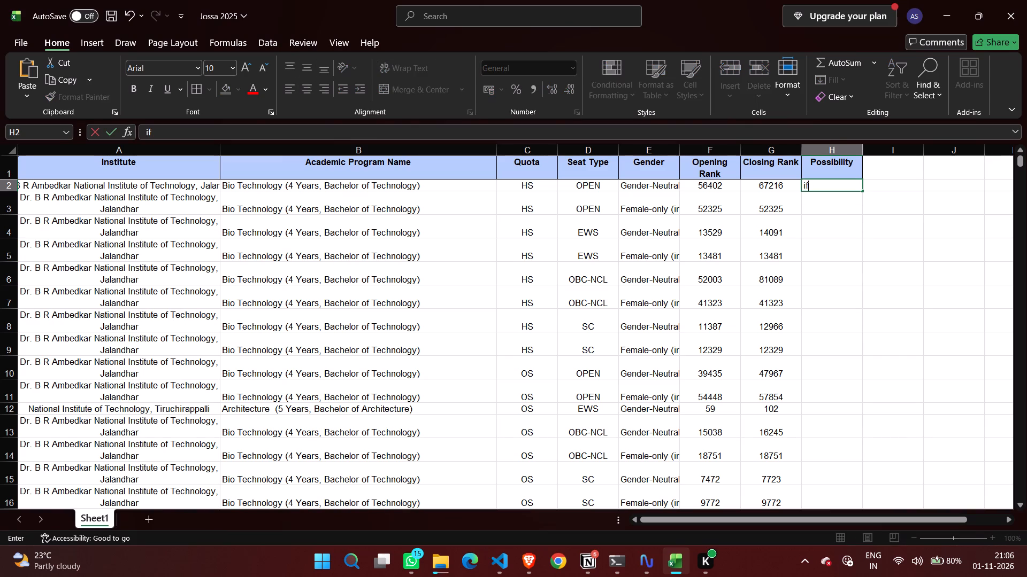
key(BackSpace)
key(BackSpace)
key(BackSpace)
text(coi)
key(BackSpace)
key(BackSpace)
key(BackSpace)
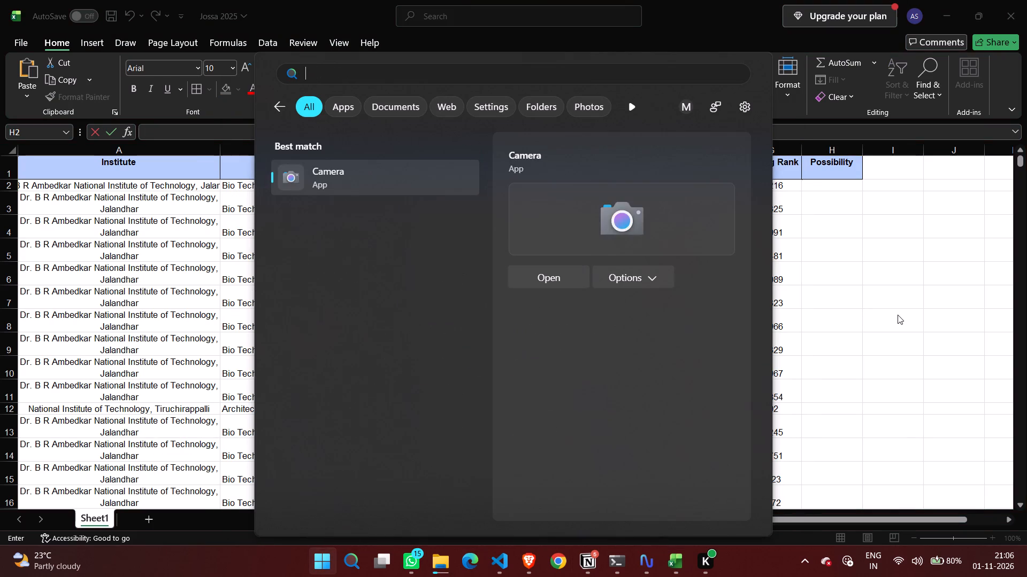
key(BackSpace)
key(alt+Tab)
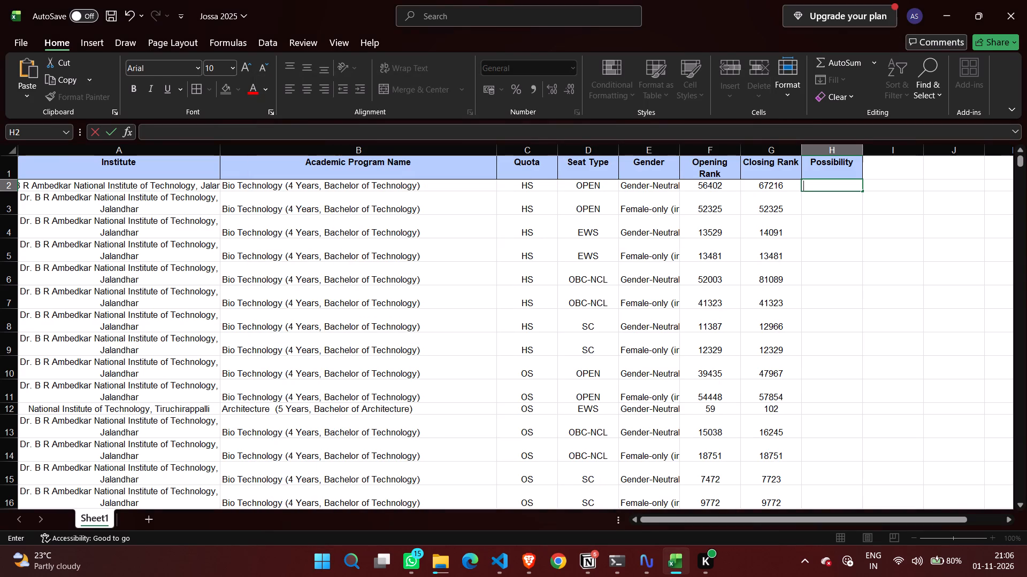
click(471, 559)
click(279, 71)
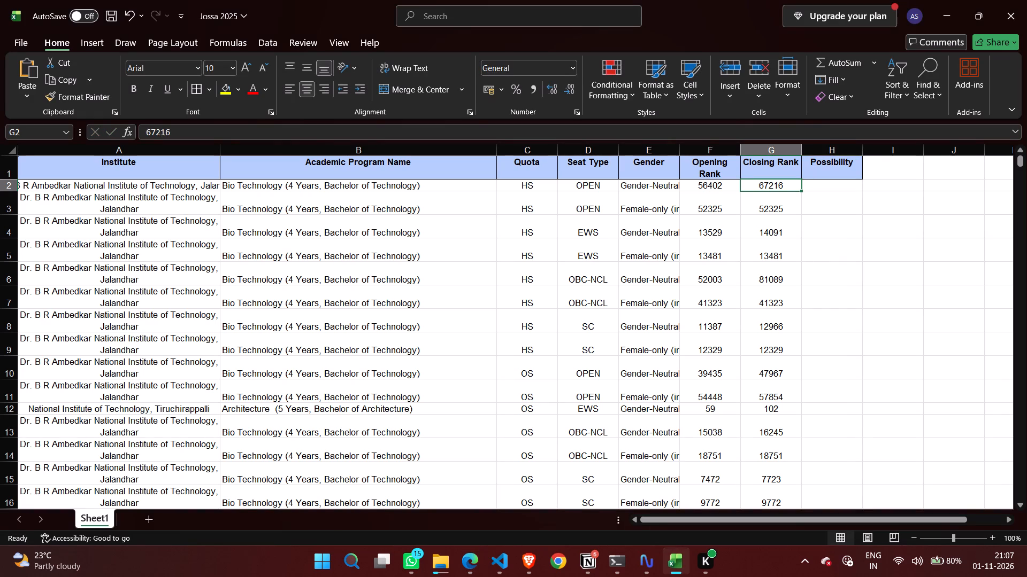
click(827, 186)
key(ctrl+v)
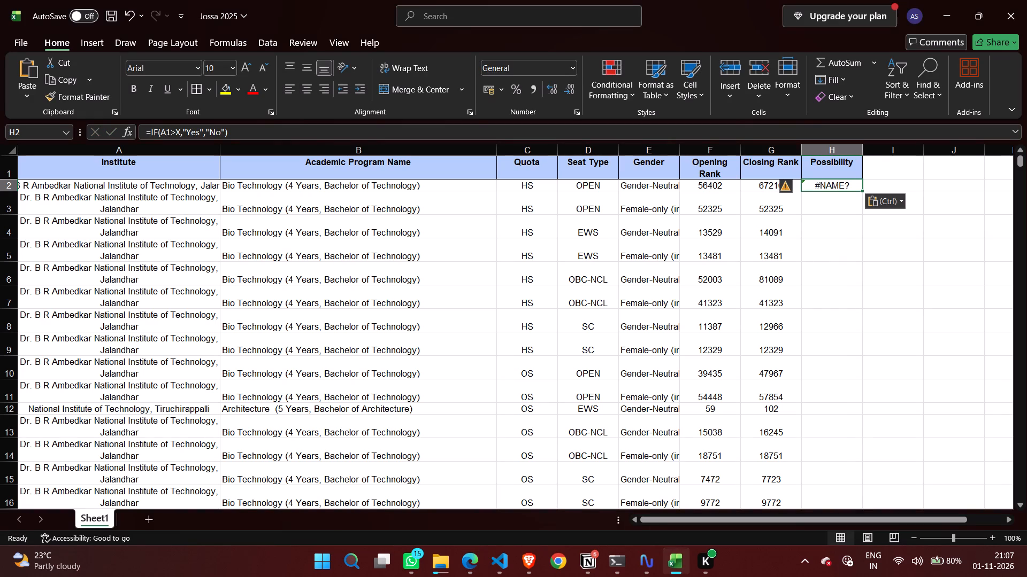
Change the cell tested by the IF formula in H2 to G1, in the Closing Rank column.
click(172, 134)
key(BackSpace)
key(BackSpace)
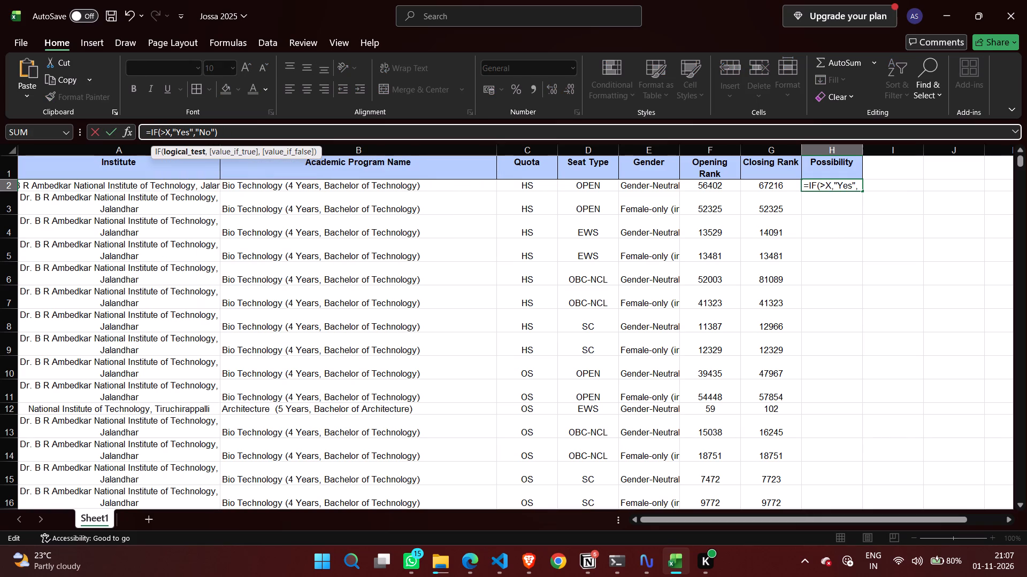
key(g)
key(BackSpace)
key(g)
key(BackSpace)
key(g)
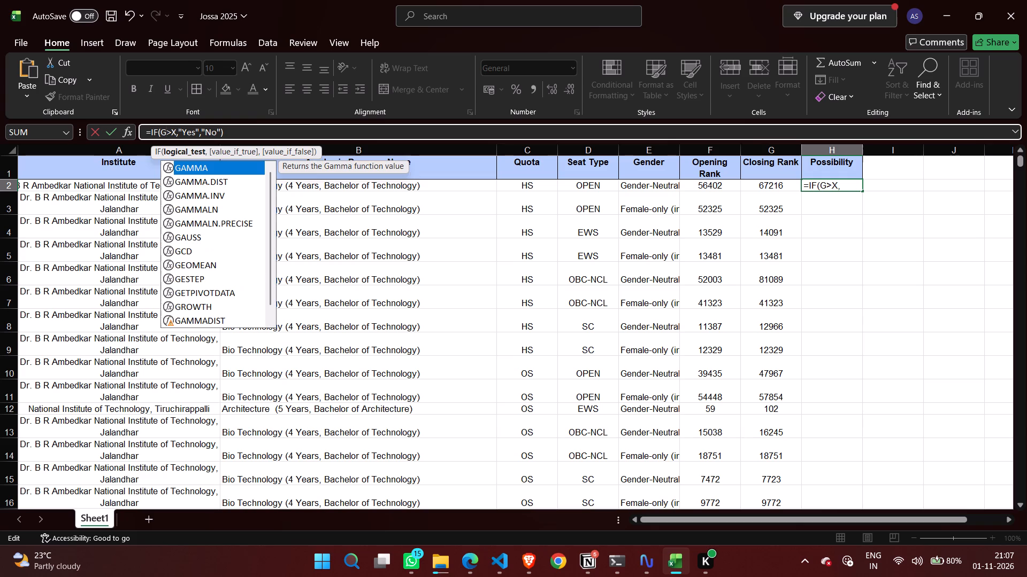
key(1)
Replace the X threshold in H2's formula with 2500 and clear its Yes and No arguments, leaving =IF(G1>2500, ready for new ones.
key(Right)
key(Right)
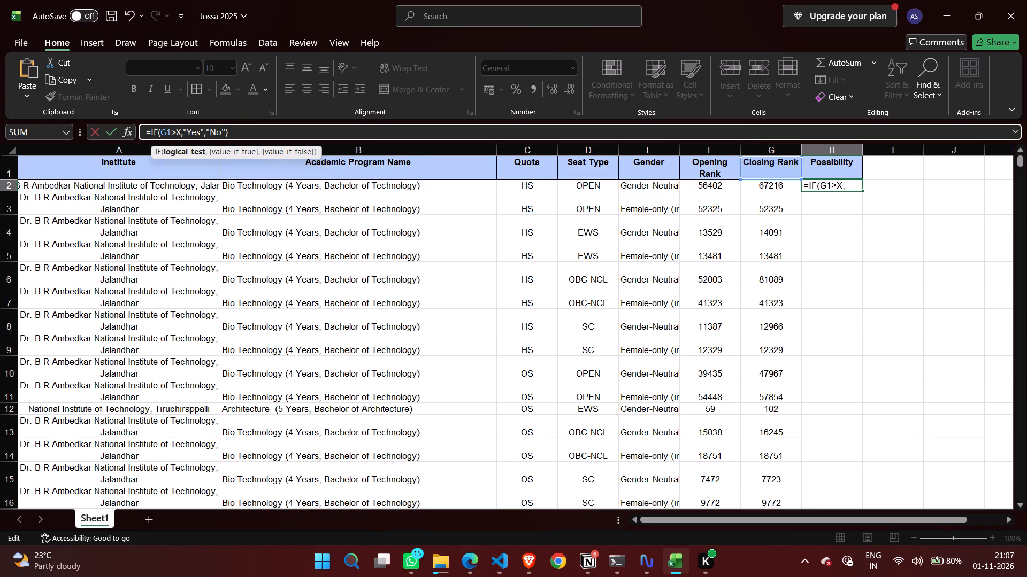
key(BackSpace)
key(Page_Down)
key(Insert)
key(Insert)
key(Insert)
text(2500)
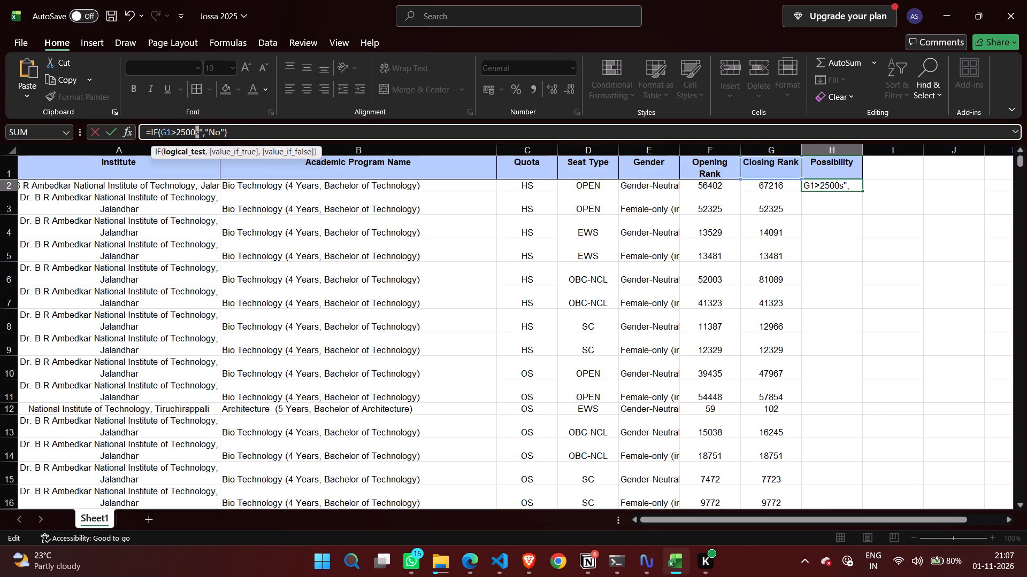
key(Right)
key(Right)
key(Right)
key(Right)
key(Right)
key(Right)
key(Right)
key(Right)
key(Right)
key(Right)
key(Right)
key(Right)
key(BackSpace)
key(BackSpace)
key(BackSpace)
key(BackSpace)
key(BackSpace)
key(BackSpace)
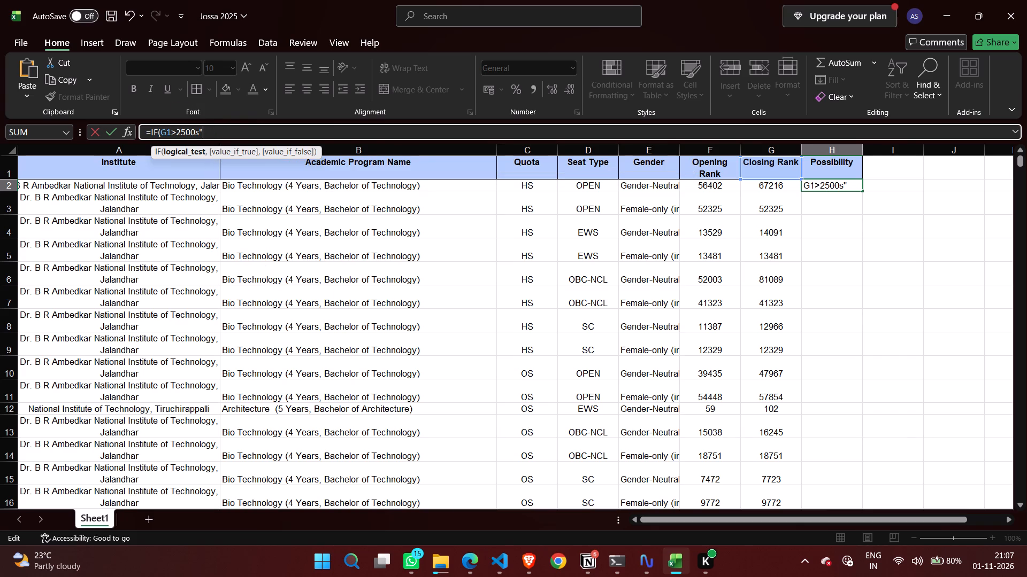
key(BackSpace)
key(BackSpace)
key(comma)
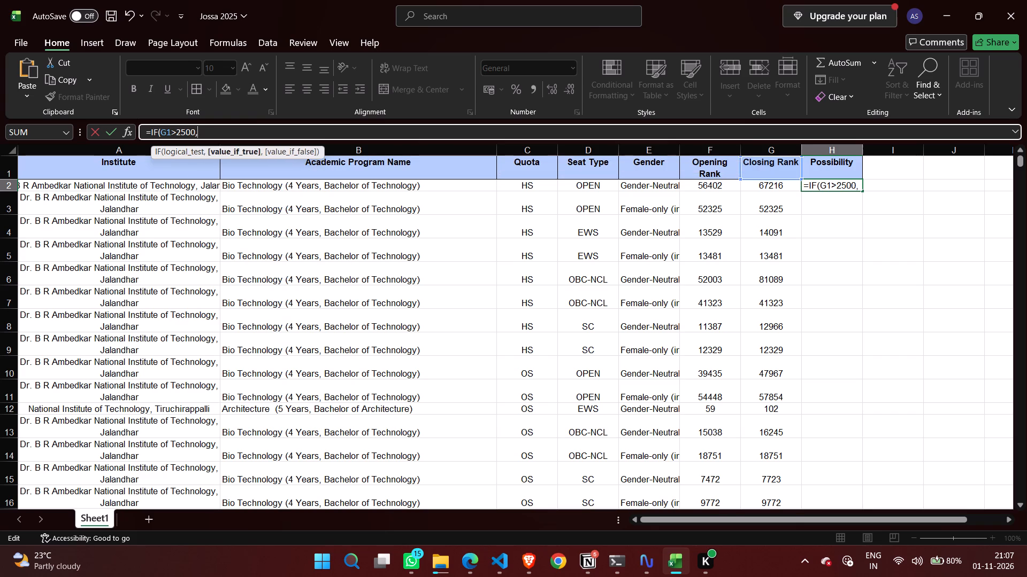
Complete H2's formula with "NO" as the true value and "YES" as the false value, and commit it.
key(alt+Tab)
key(alt+Tab)
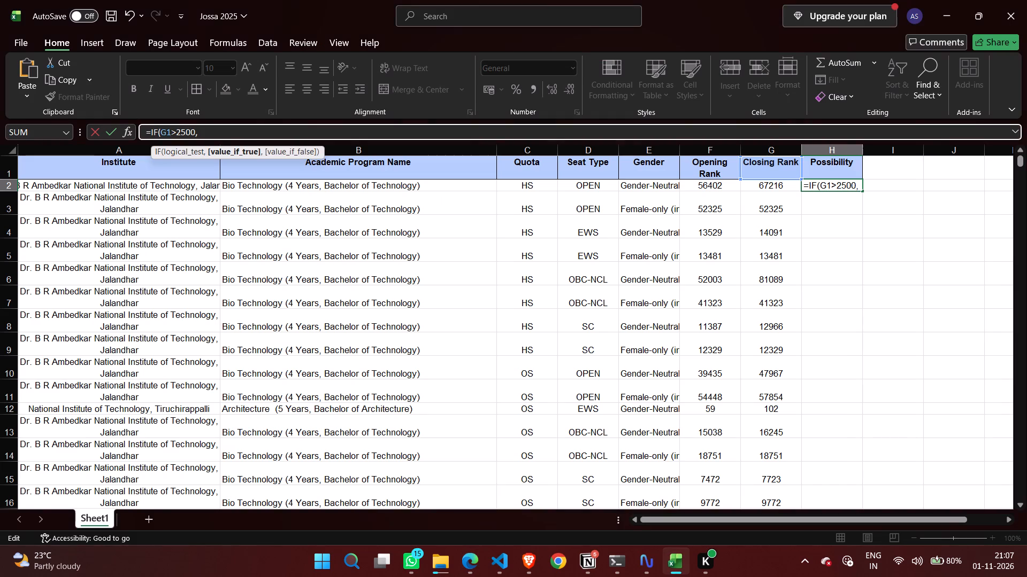
key(shift+quotedbl)
text(NO)
key(shift+quotedbl)
key(alt+Tab)
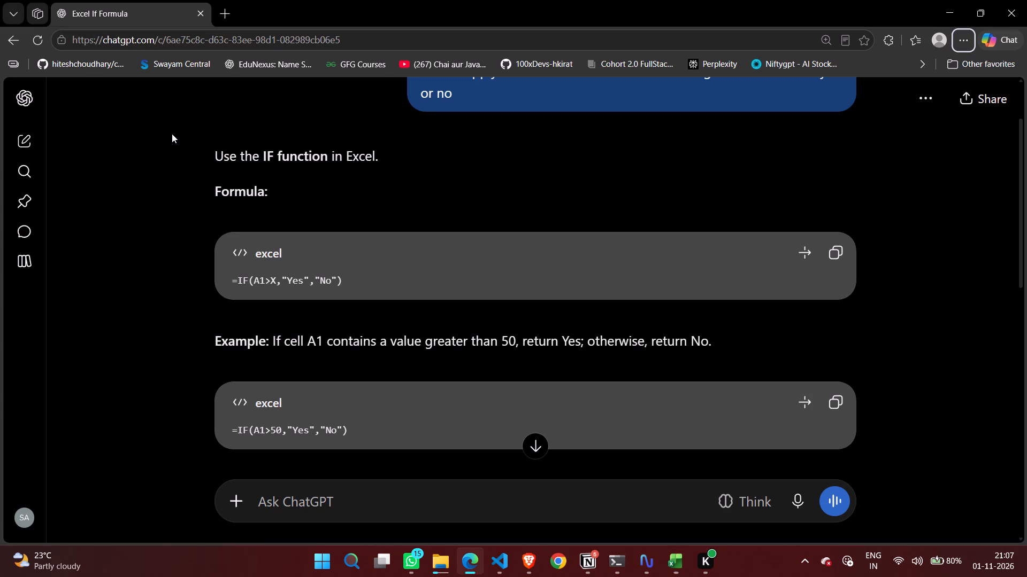
key(alt+Tab)
text(,)
key(space)
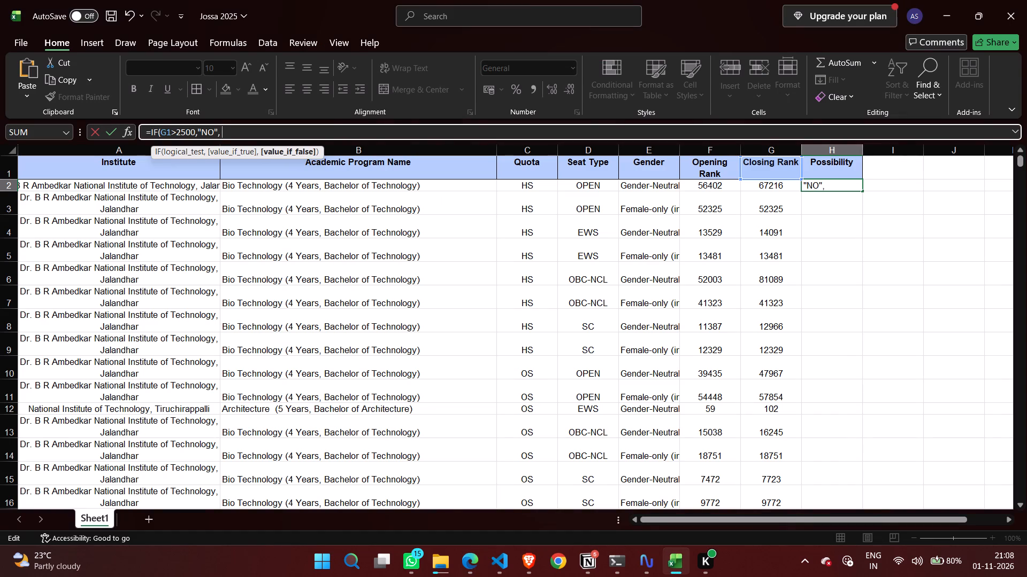
key(alt+Tab)
key(alt+Tab)
text(YES)
key(shift+quotedbl)
key(Left)
key(Left)
key(Left)
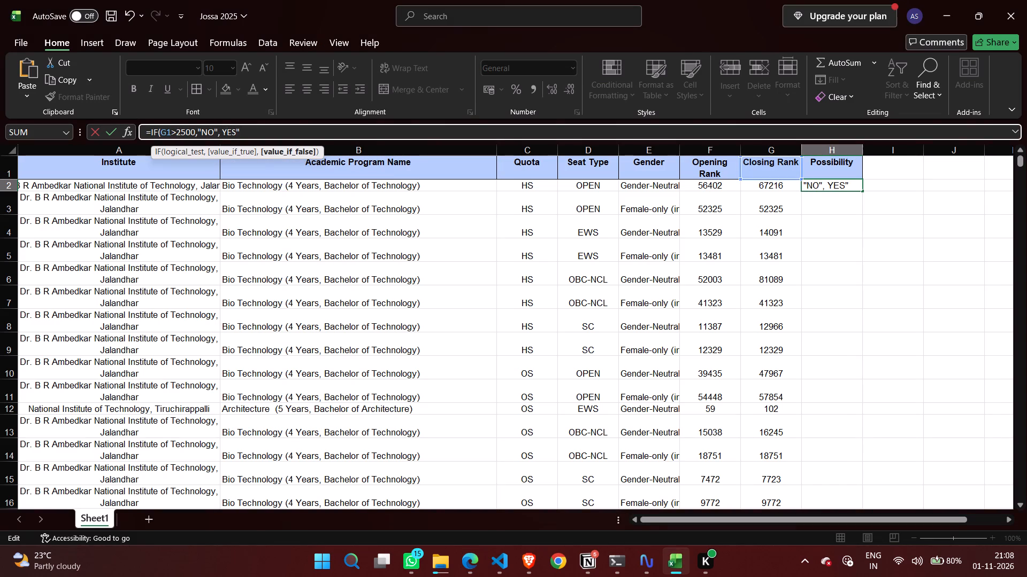
key(Left)
key(shift+quotedbl)
key(alt+Tab)
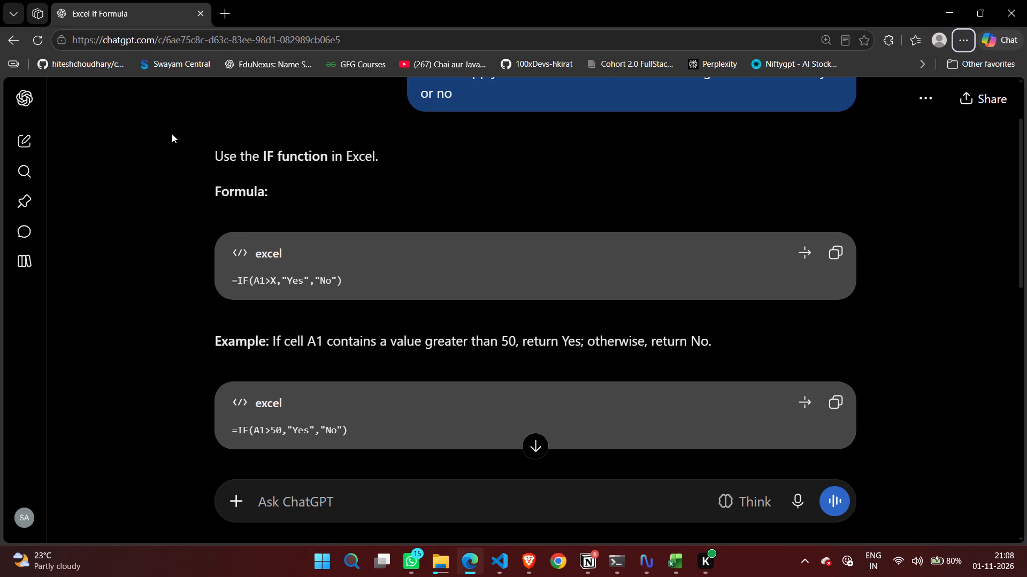
key(alt+Tab)
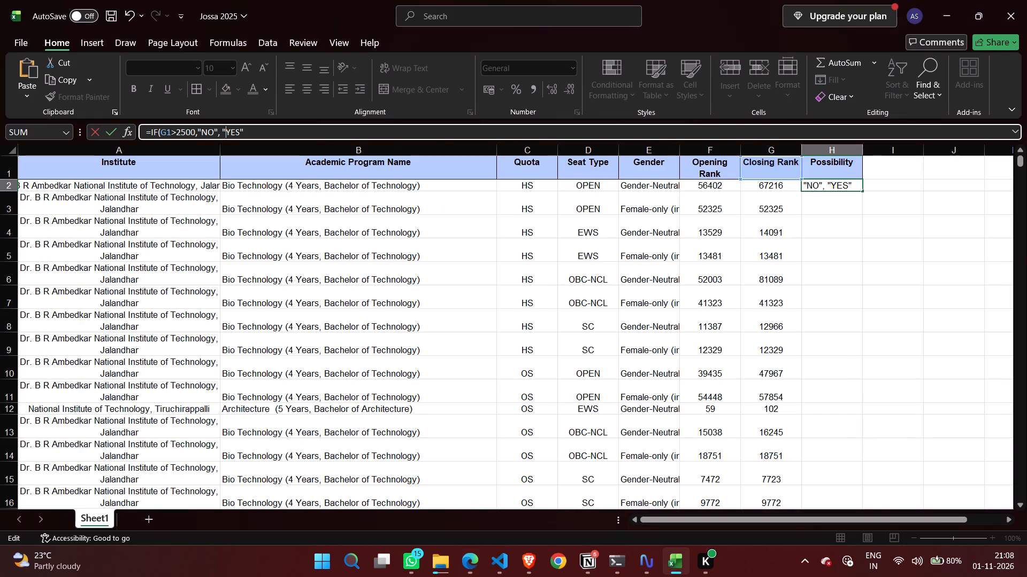
key(shift+parenright)
key(BackSpace)
key(Right)
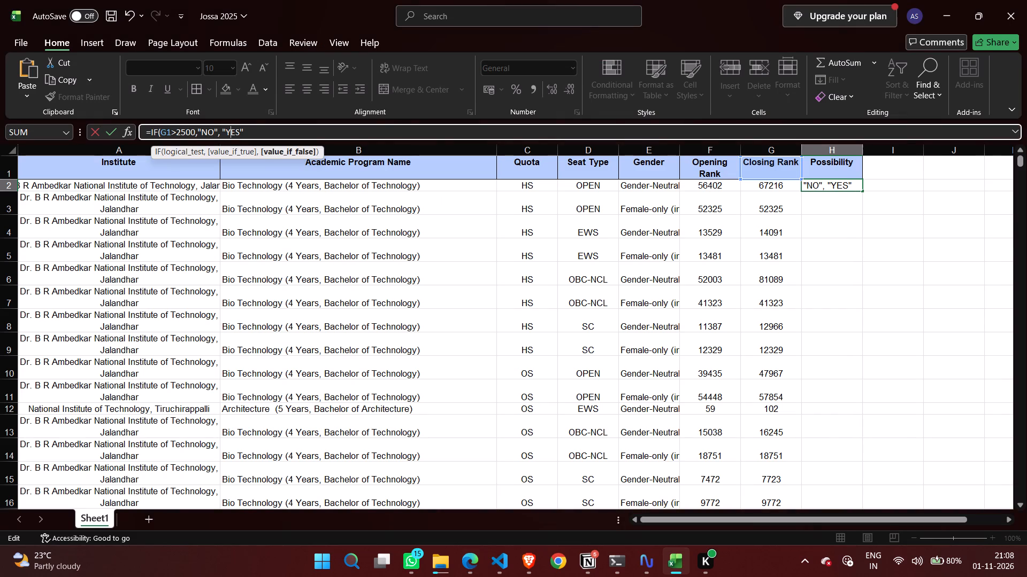
key(Right)
key(Right)
key(Right)
key(shift+parenright)
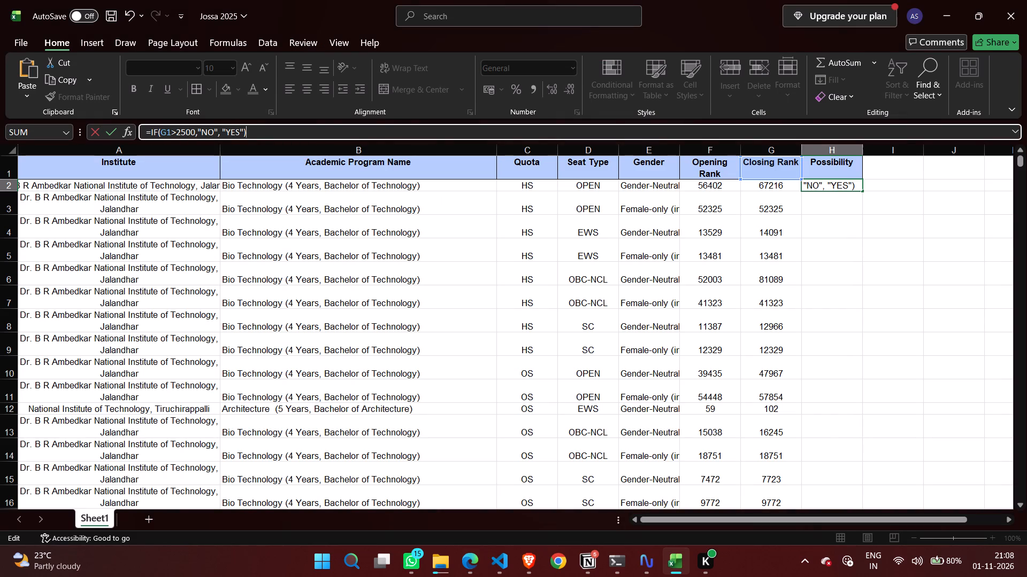
key(Return)
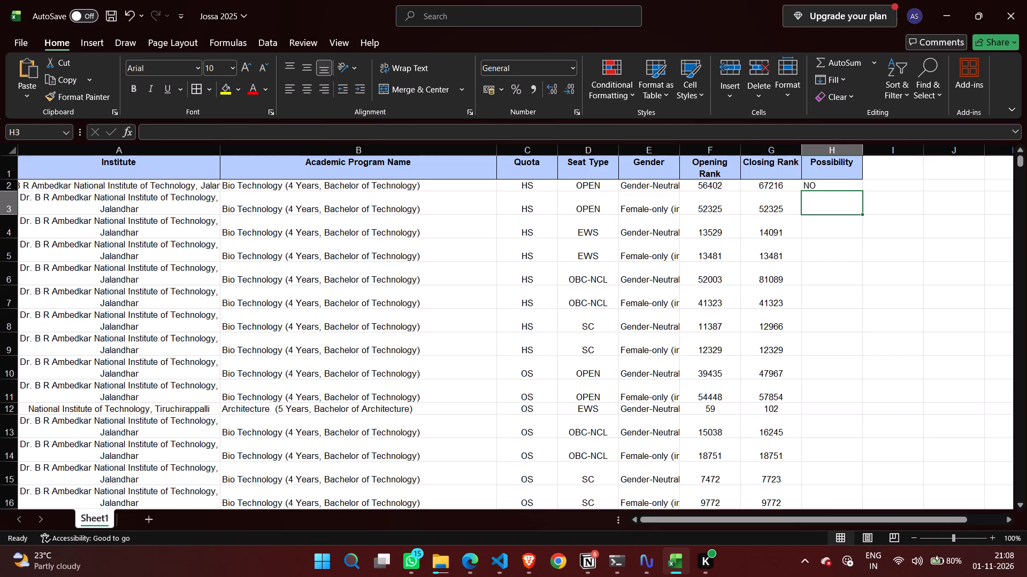
Set the threshold in H2's IF formula to 25000.
click(836, 184)
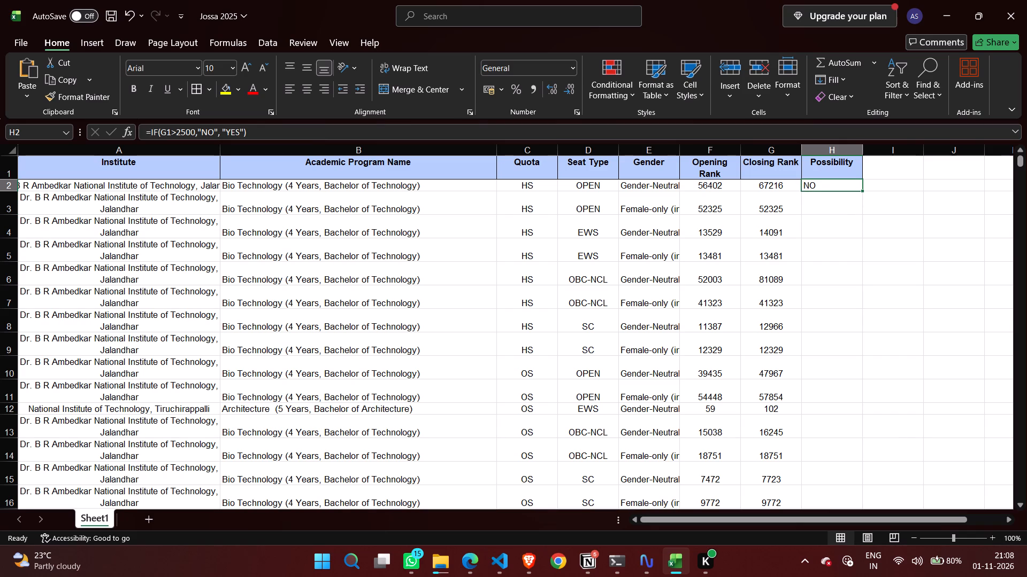
click(194, 132)
key(Right)
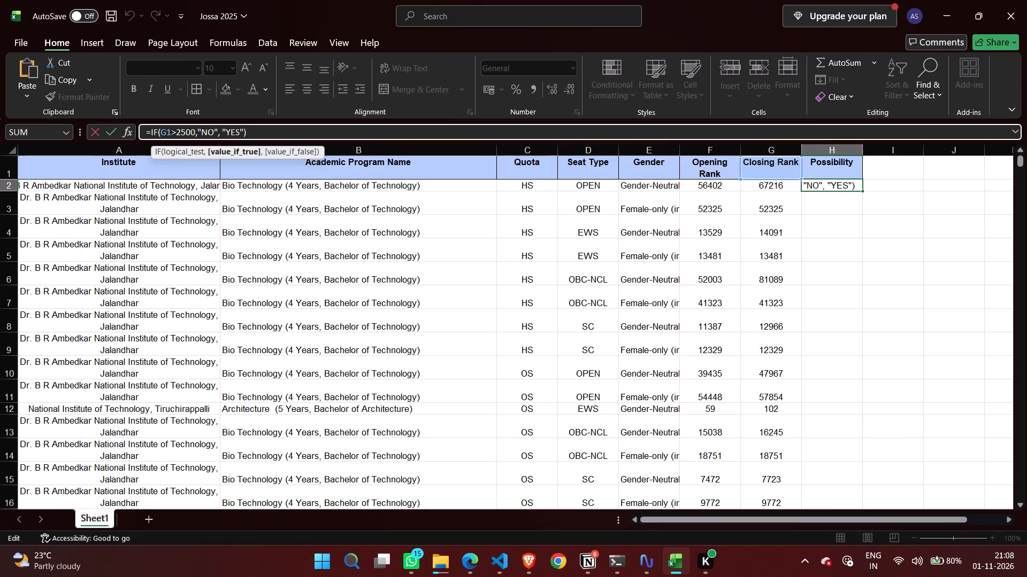
key(Down)
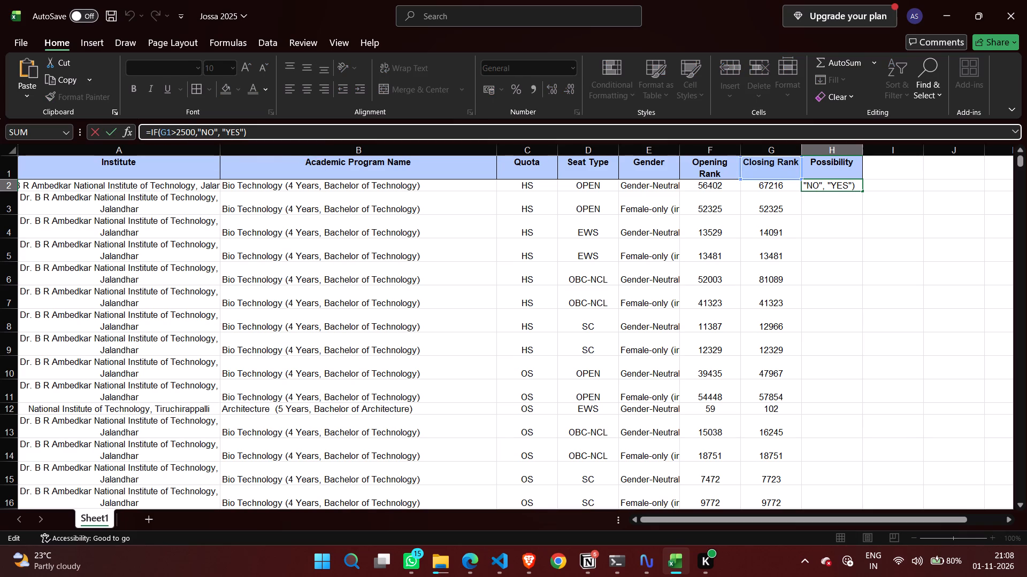
click(195, 134)
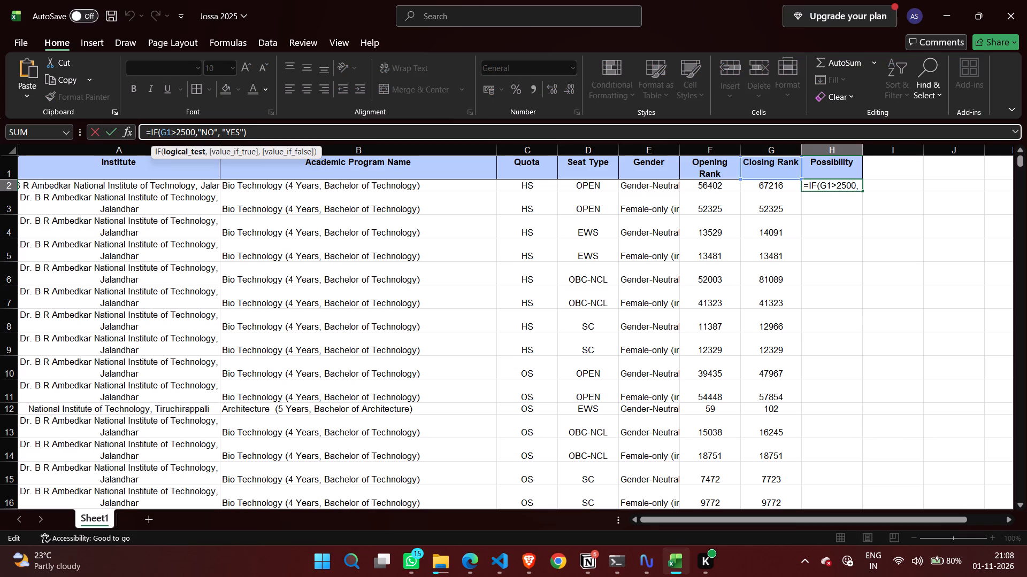
key(0)
click(899, 219)
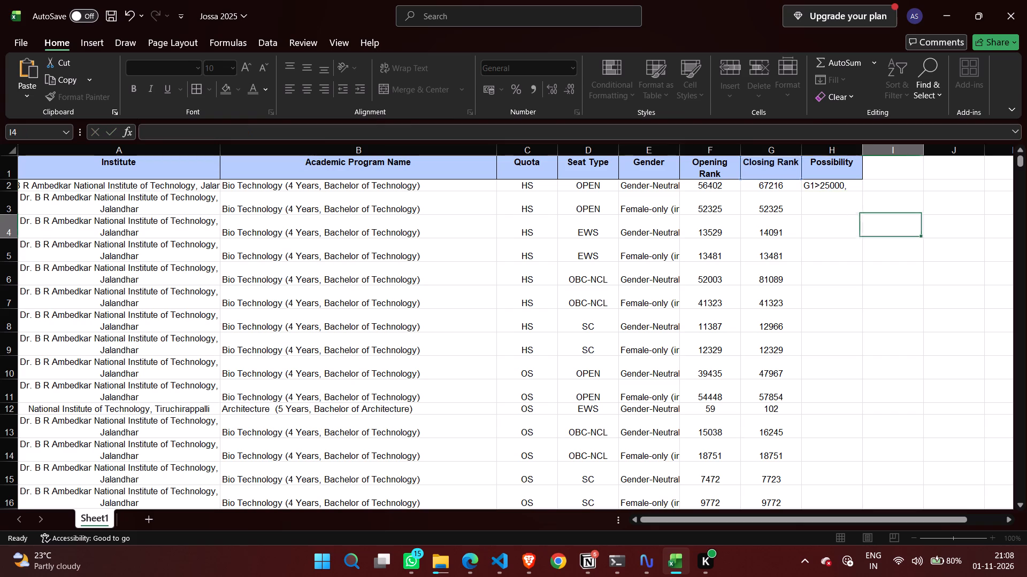
Fill the Possibility formula from H2 down to H7.
click(834, 185)
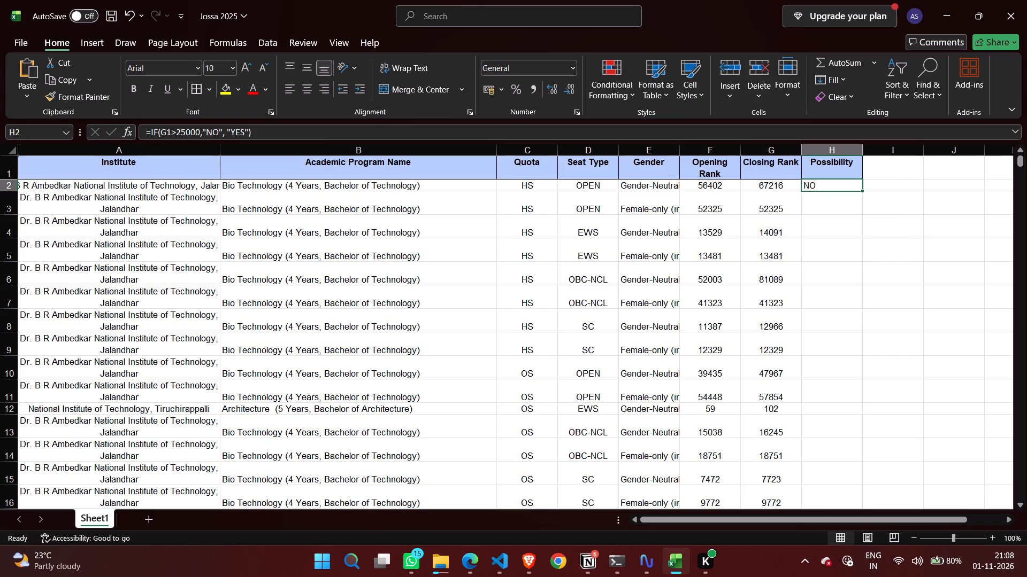
drag(862, 191, 852, 317)
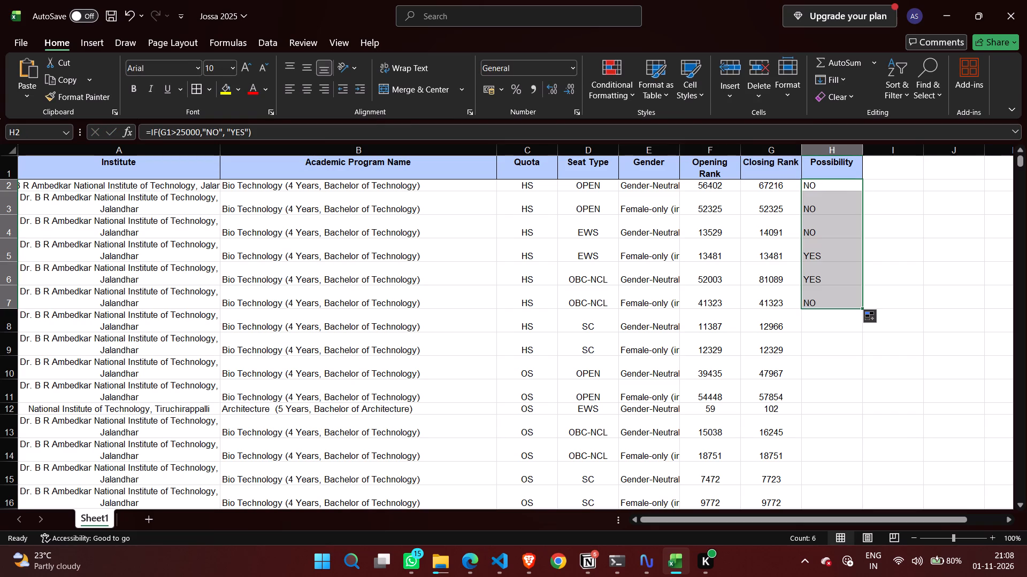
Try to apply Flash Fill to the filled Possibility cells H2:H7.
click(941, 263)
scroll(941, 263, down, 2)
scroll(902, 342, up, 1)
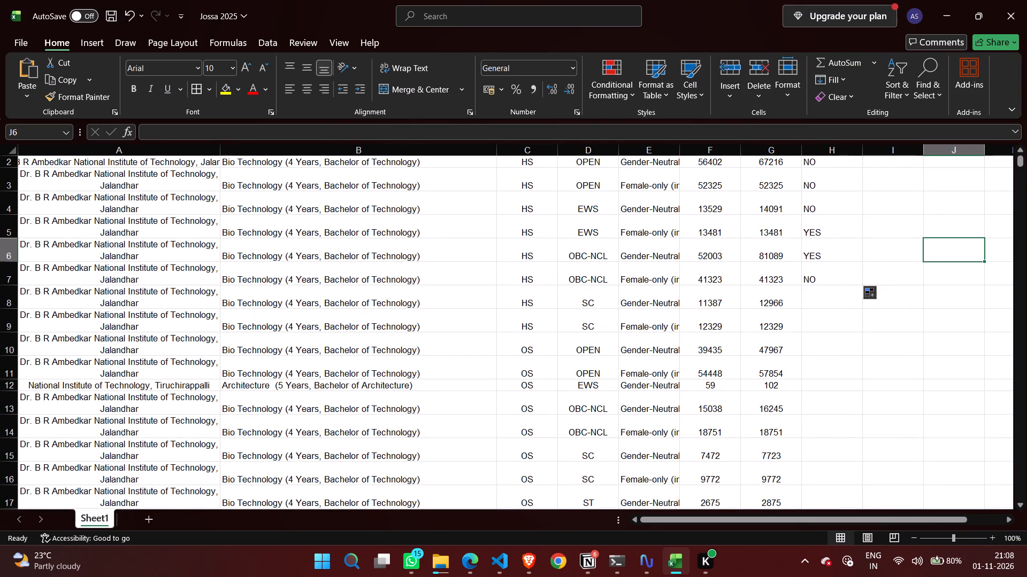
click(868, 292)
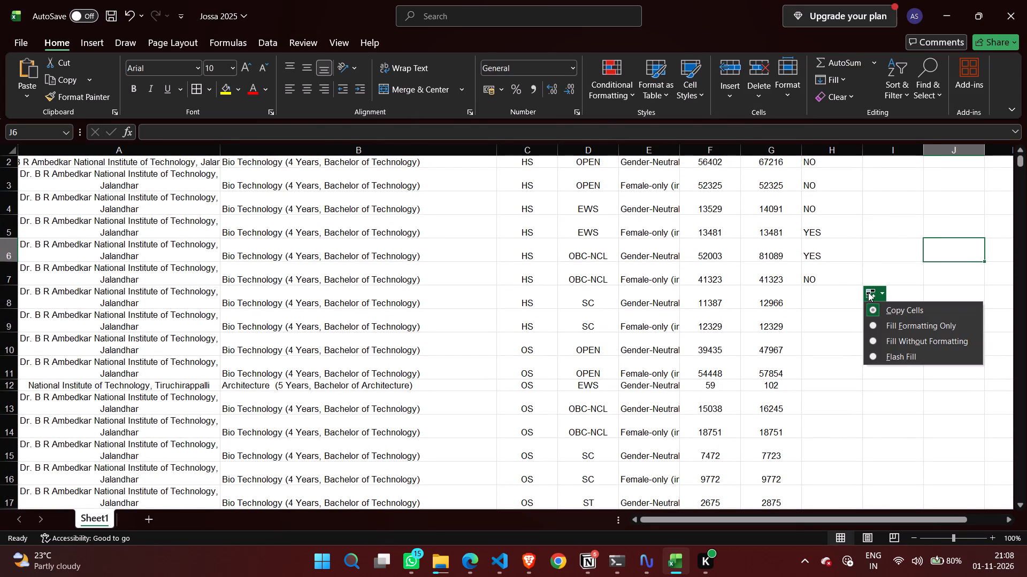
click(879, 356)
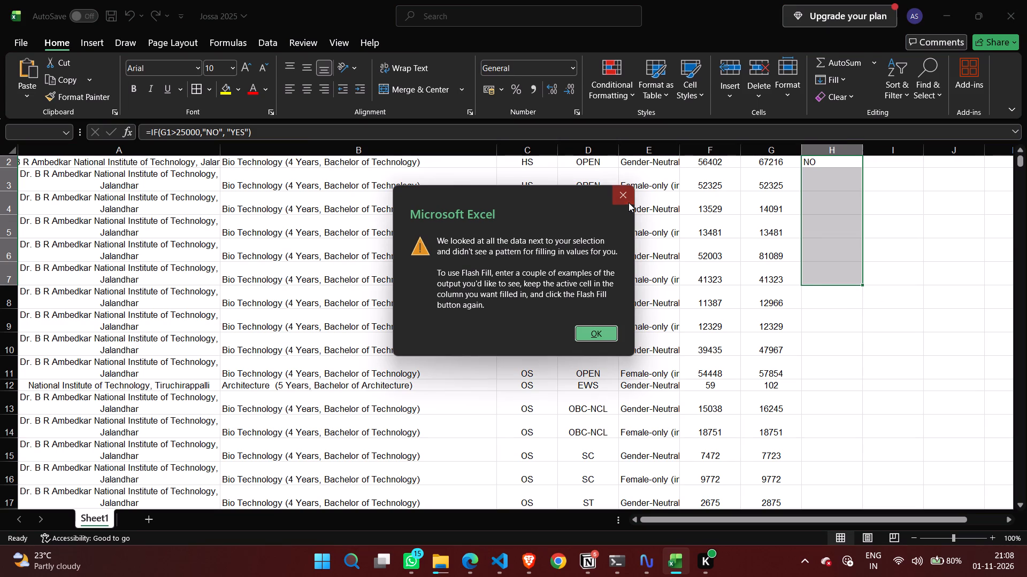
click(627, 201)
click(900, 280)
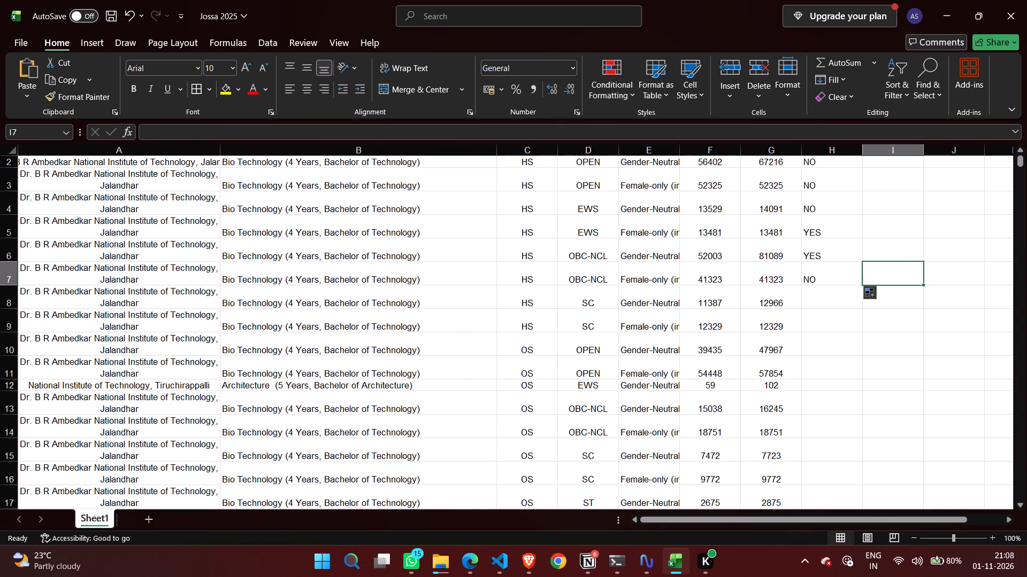
Fill the Possibility formulas from H2:H7 down through H239.
drag(824, 162, 847, 277)
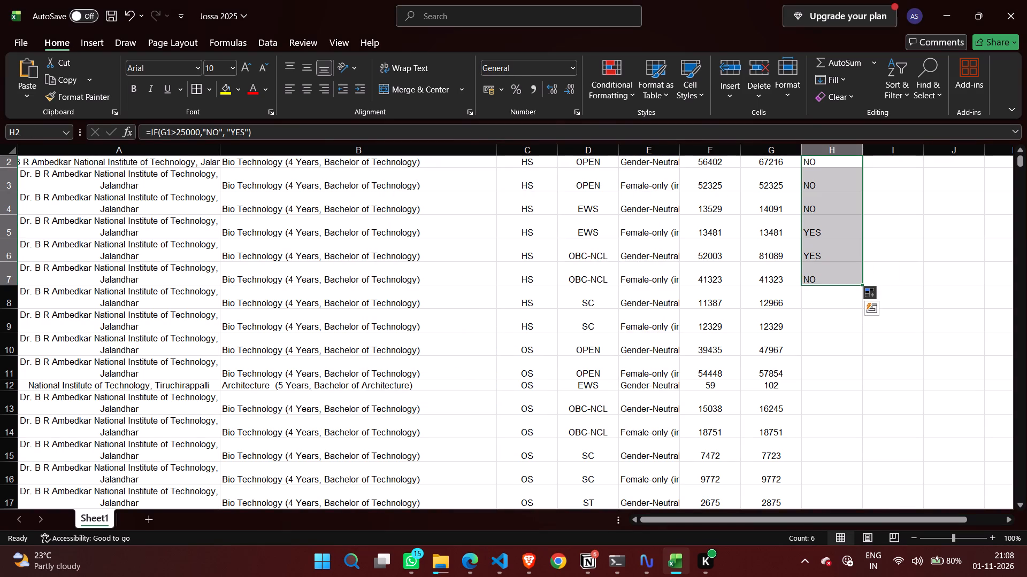
drag(860, 284, 862, 568)
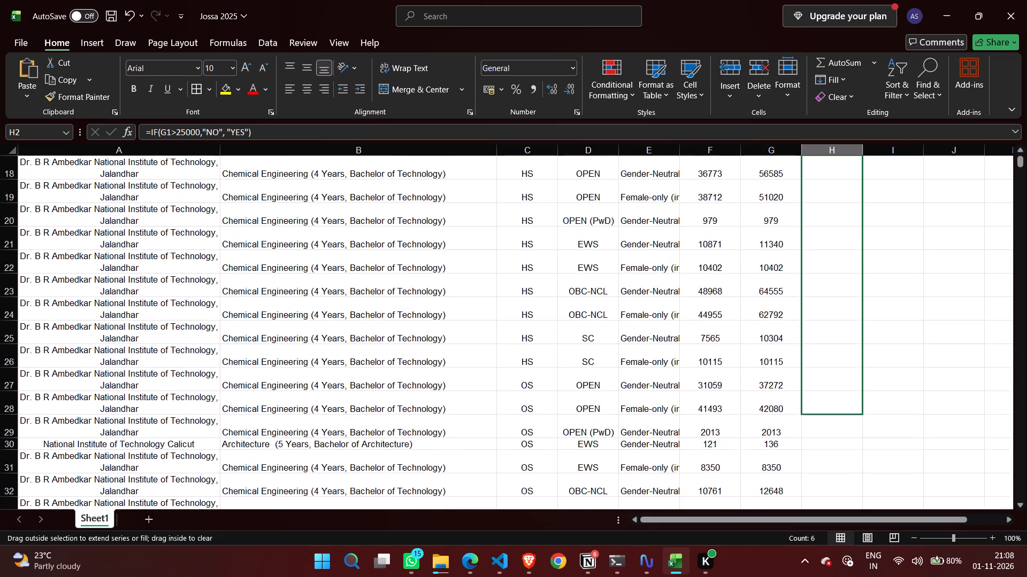
drag(862, 568, 861, 373)
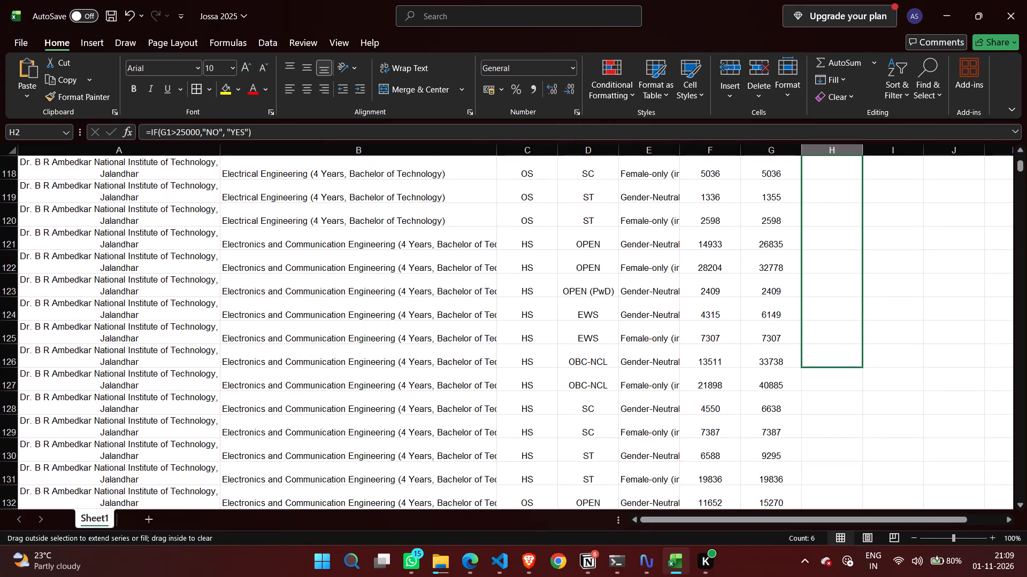
drag(861, 373, 869, 554)
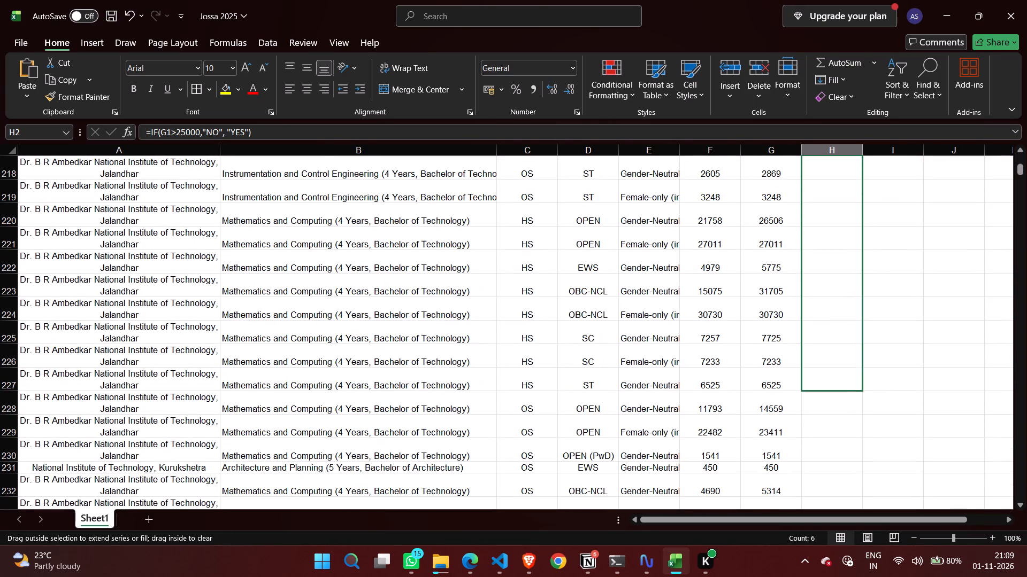
drag(869, 554, 846, 439)
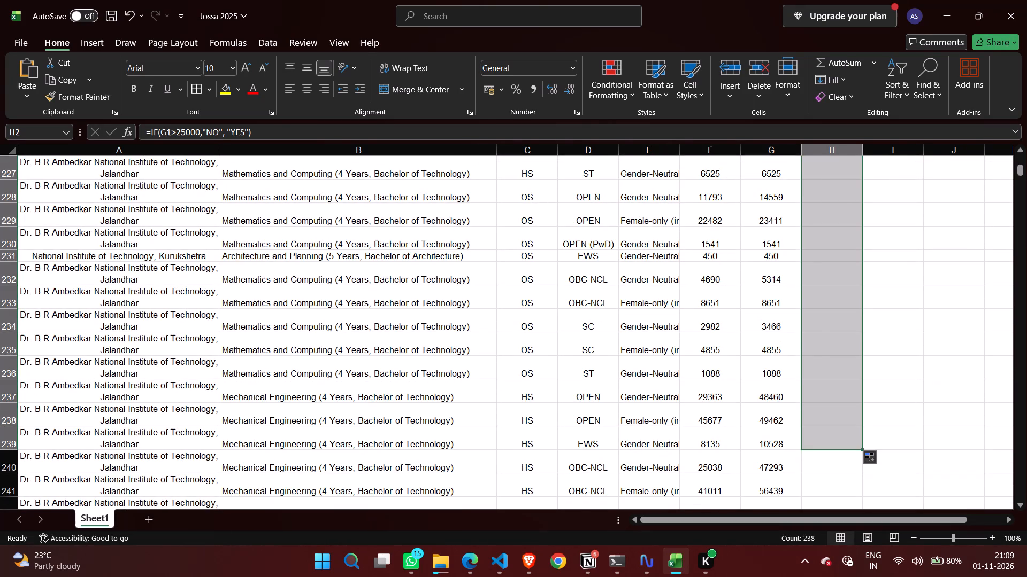
click(947, 371)
scroll(947, 371, down, 2)
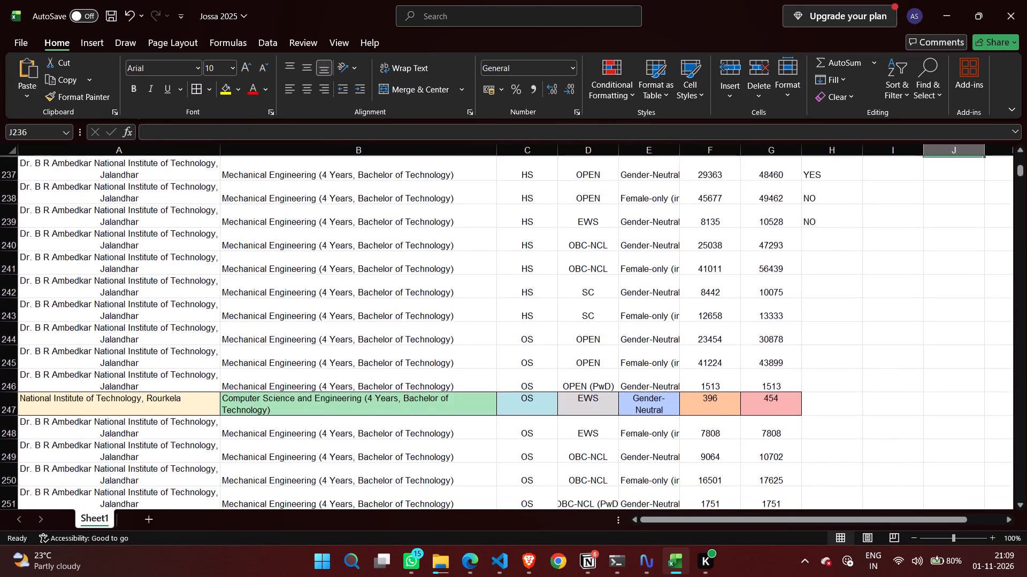
Extend the Possibility formula from H239 down to H8232, the last data row, leaving no formulas beside the blank rows.
click(841, 221)
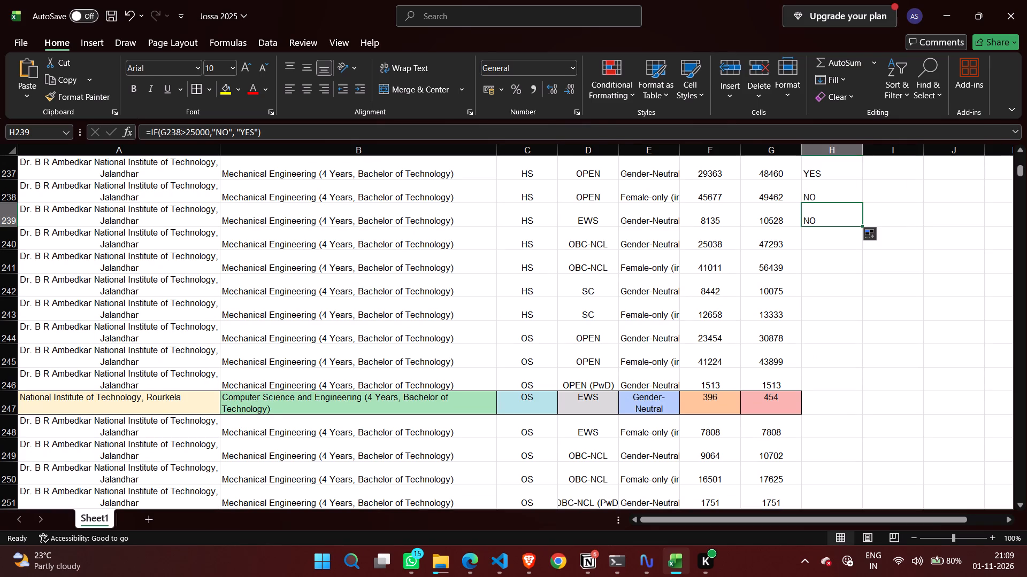
drag(861, 226, 868, 520)
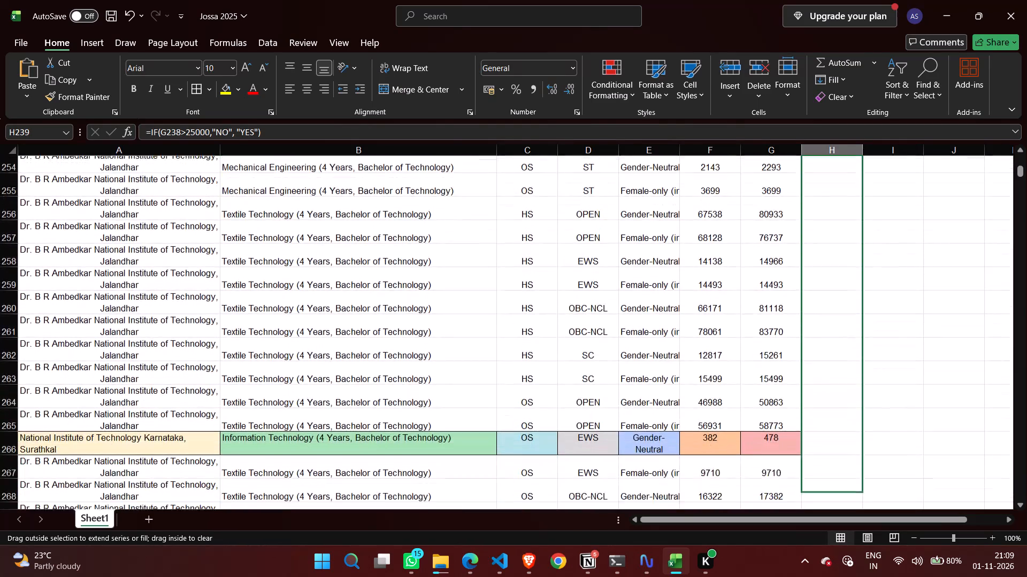
drag(868, 520, 861, 555)
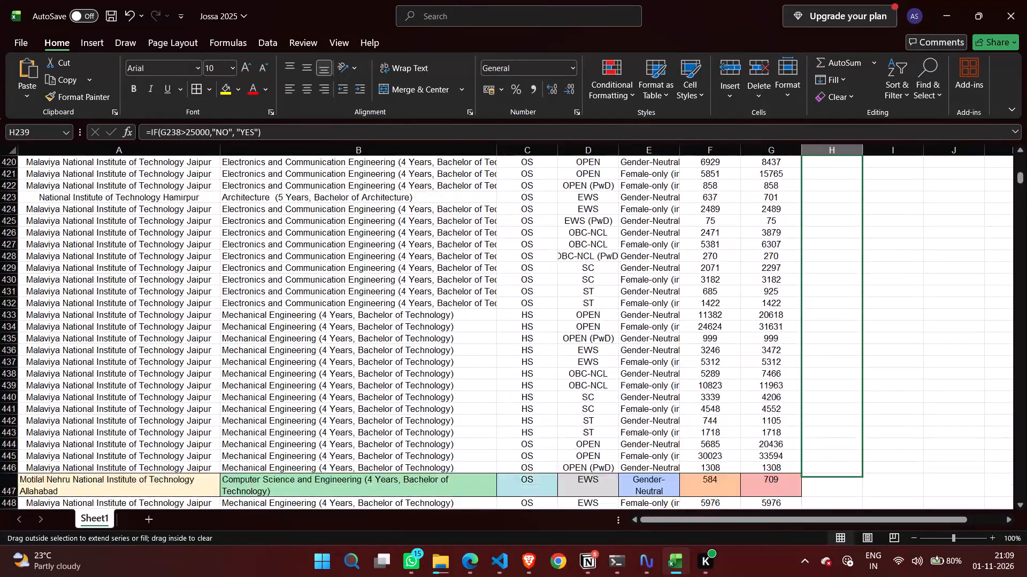
drag(861, 555, 860, 546)
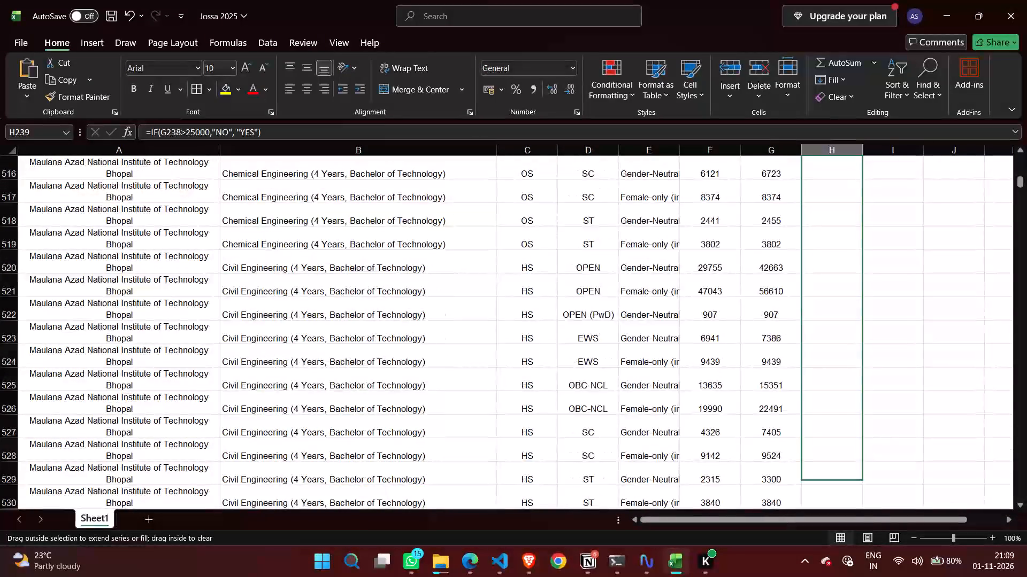
drag(860, 546, 864, 576)
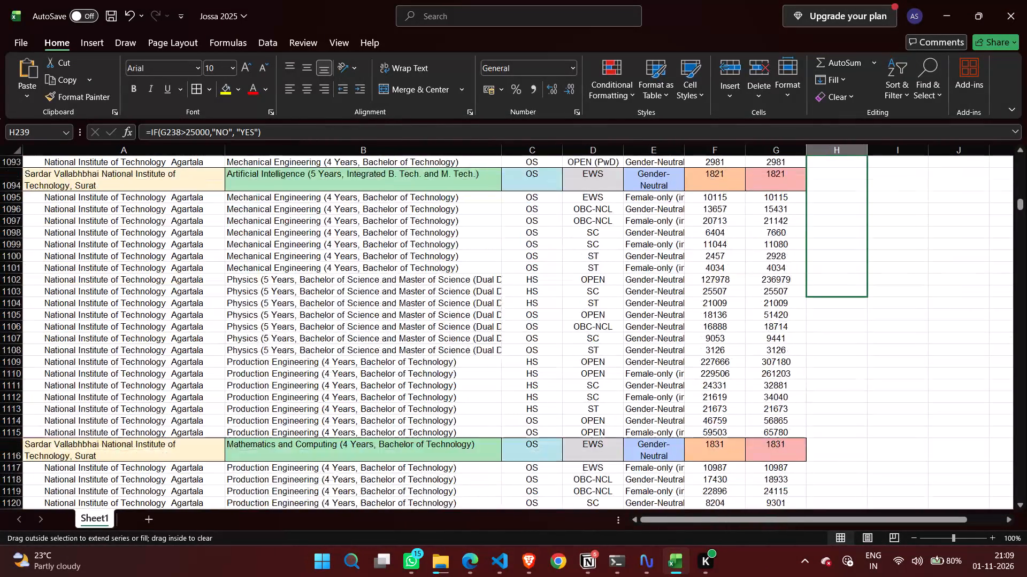
drag(864, 576, 863, 576)
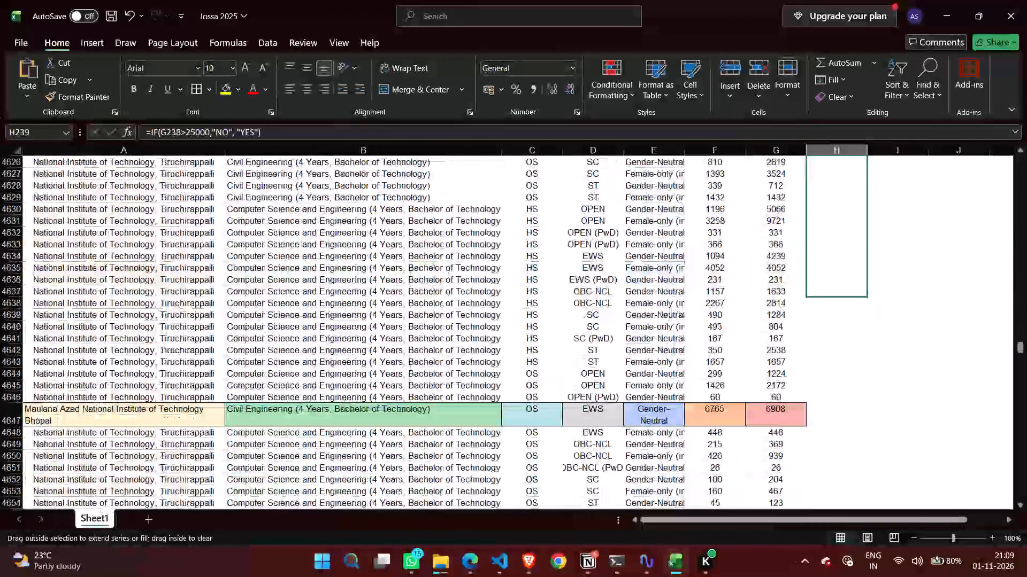
drag(863, 576, 863, 576)
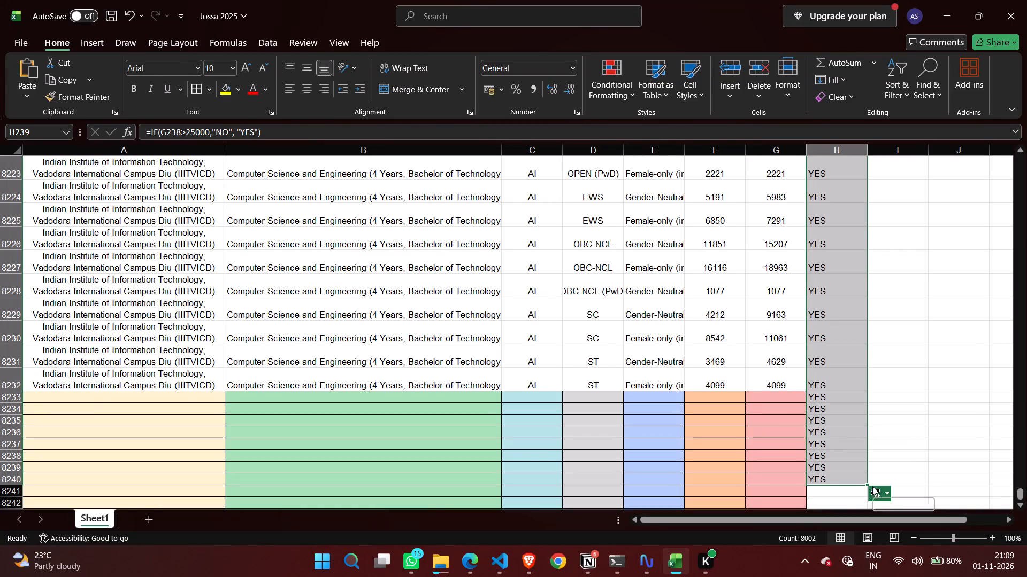
drag(866, 486, 856, 391)
click(906, 387)
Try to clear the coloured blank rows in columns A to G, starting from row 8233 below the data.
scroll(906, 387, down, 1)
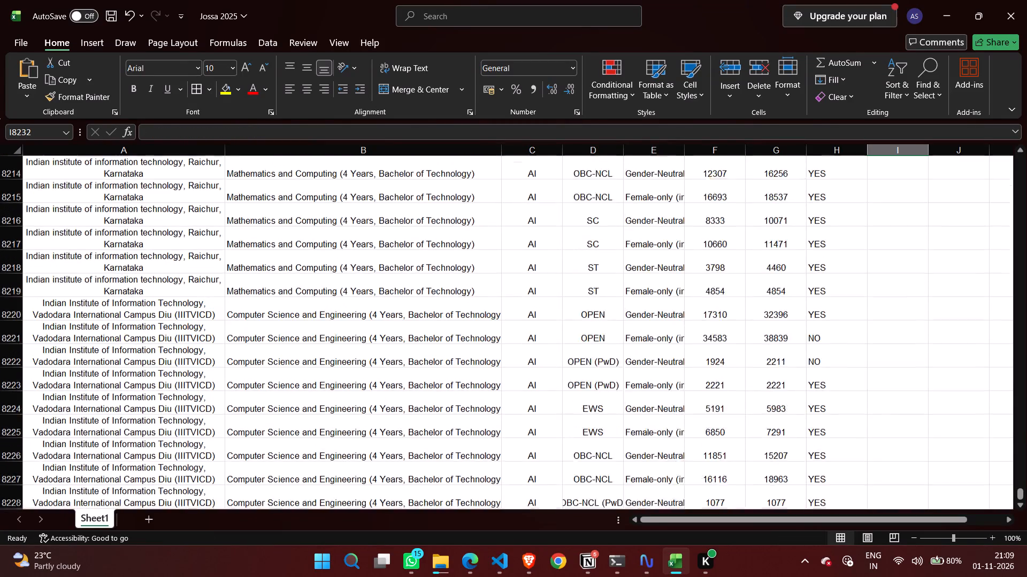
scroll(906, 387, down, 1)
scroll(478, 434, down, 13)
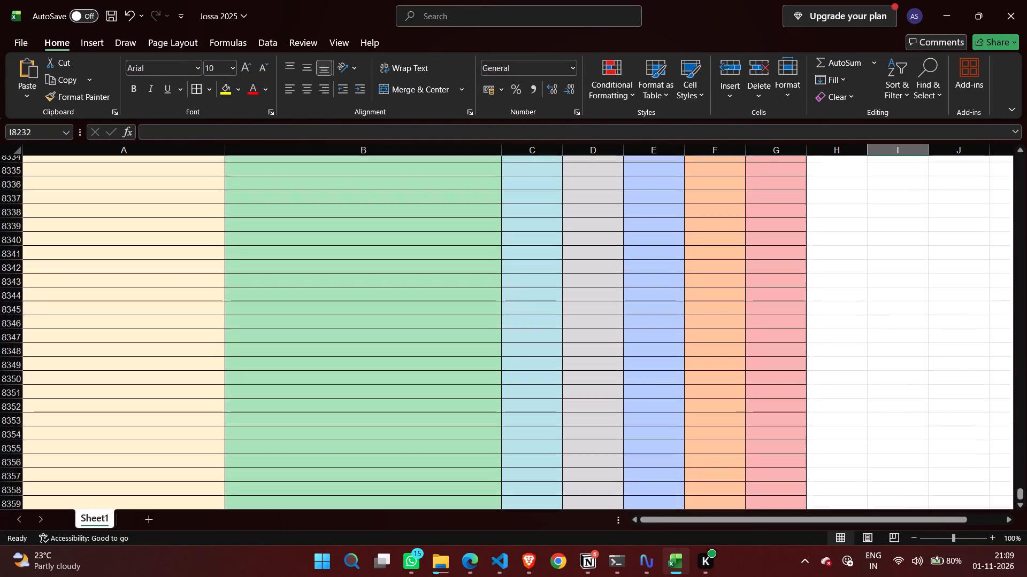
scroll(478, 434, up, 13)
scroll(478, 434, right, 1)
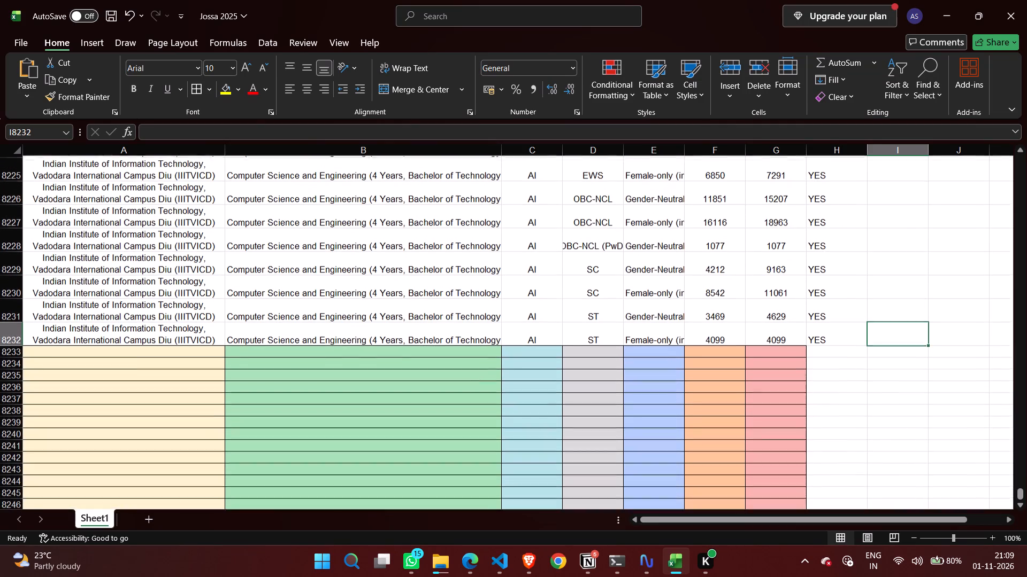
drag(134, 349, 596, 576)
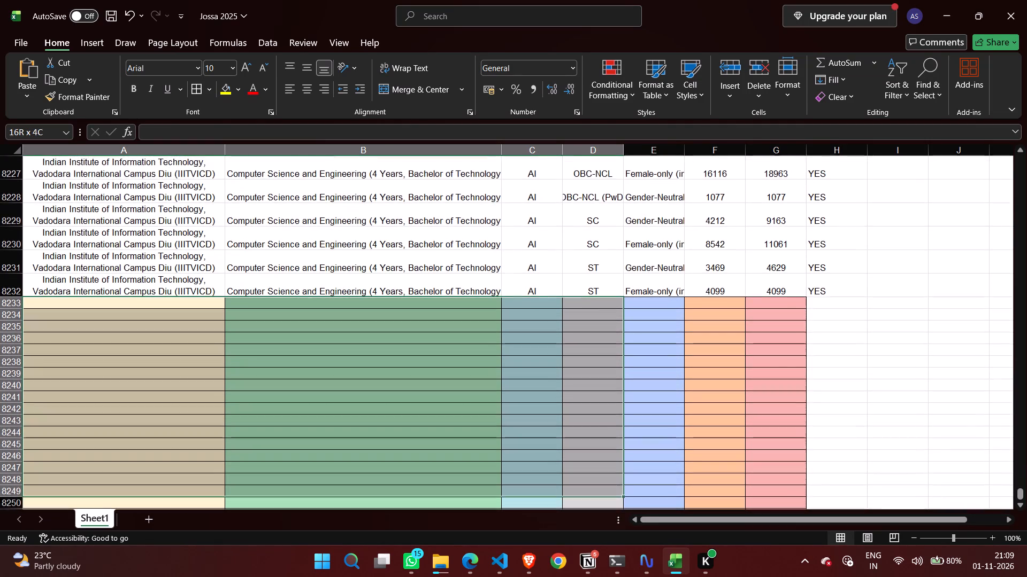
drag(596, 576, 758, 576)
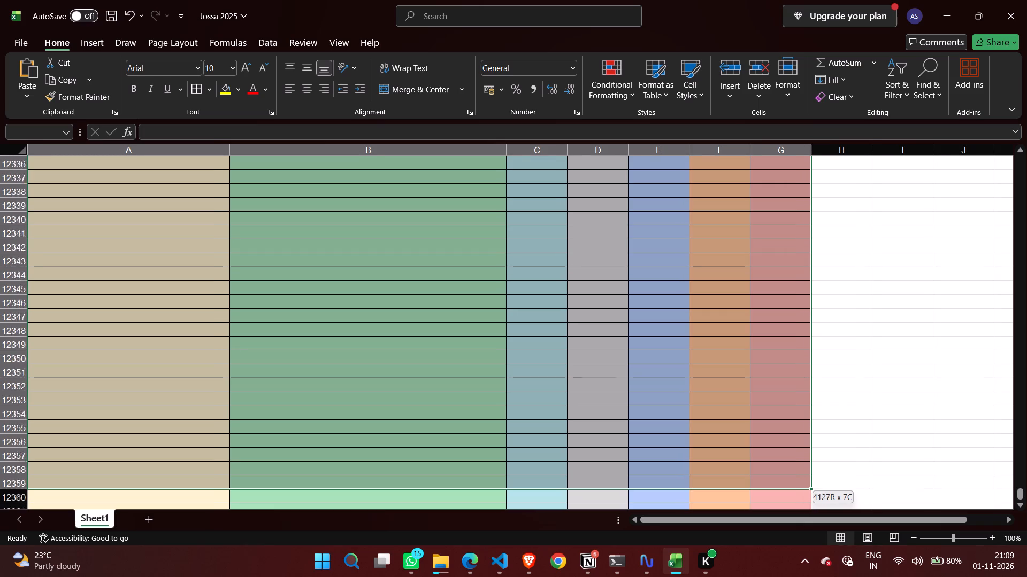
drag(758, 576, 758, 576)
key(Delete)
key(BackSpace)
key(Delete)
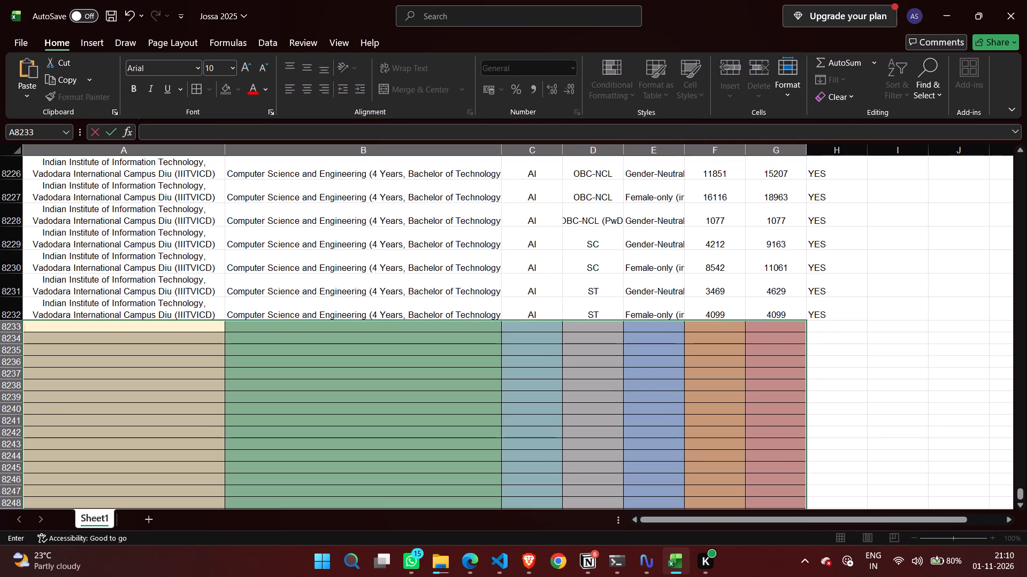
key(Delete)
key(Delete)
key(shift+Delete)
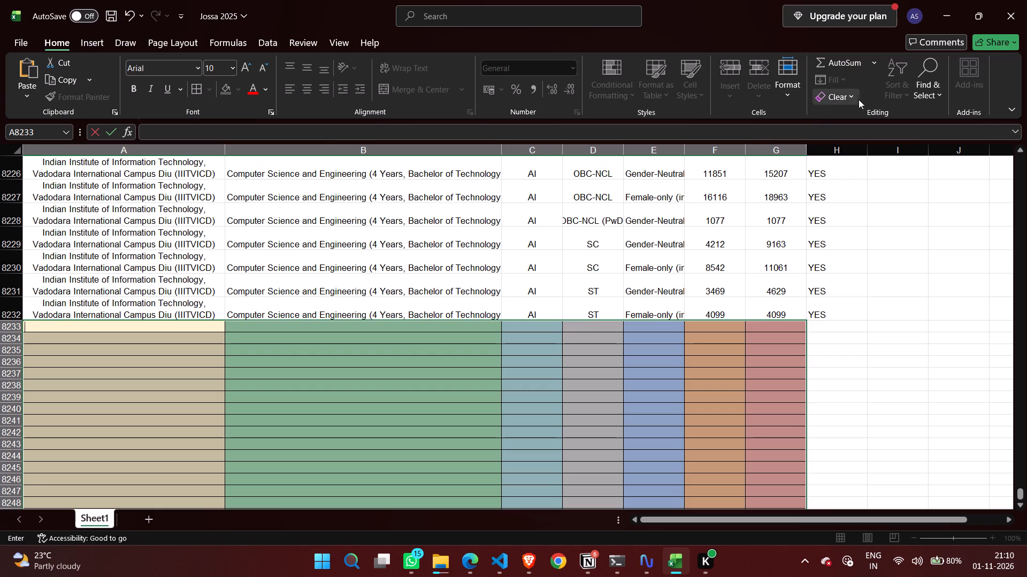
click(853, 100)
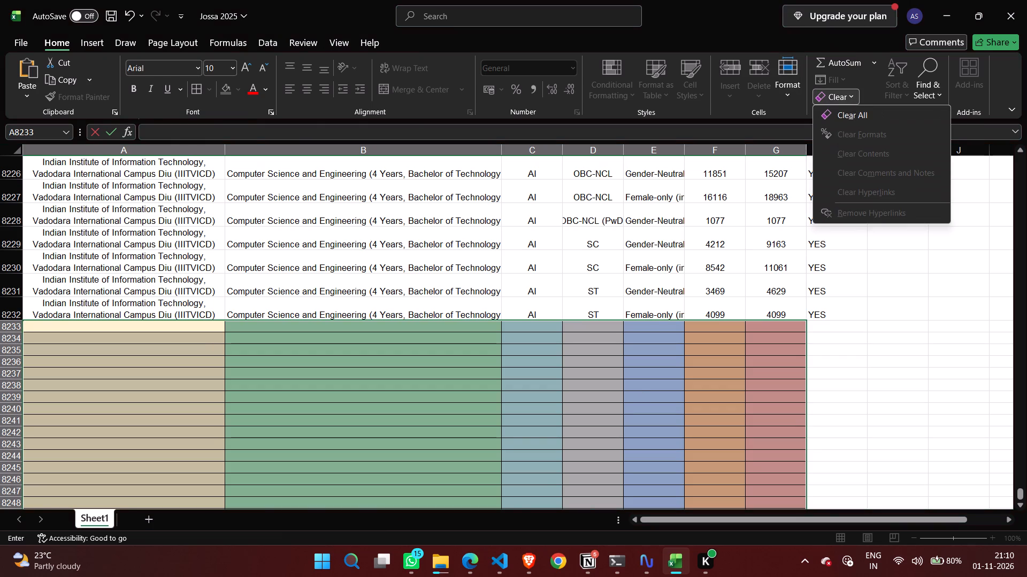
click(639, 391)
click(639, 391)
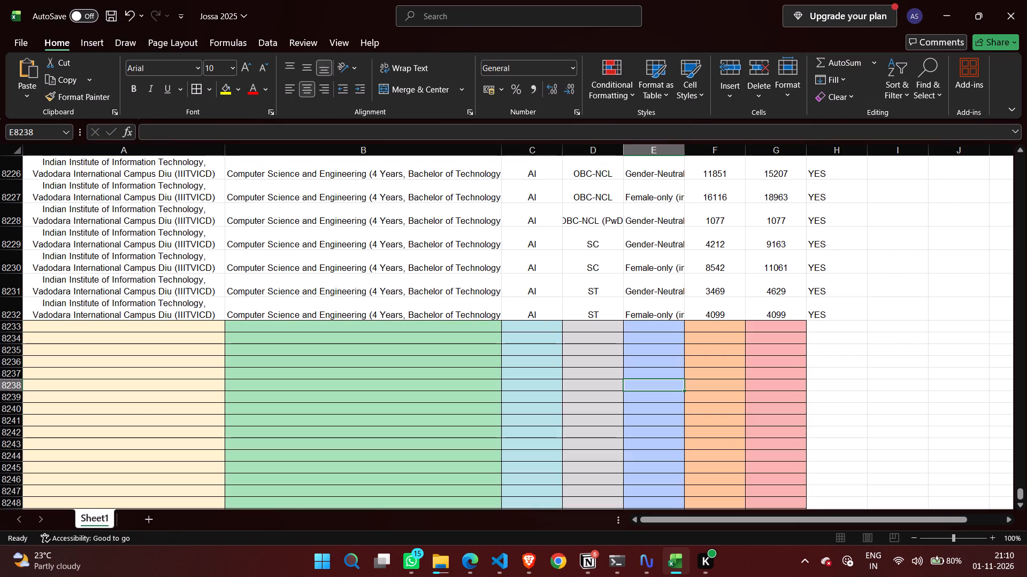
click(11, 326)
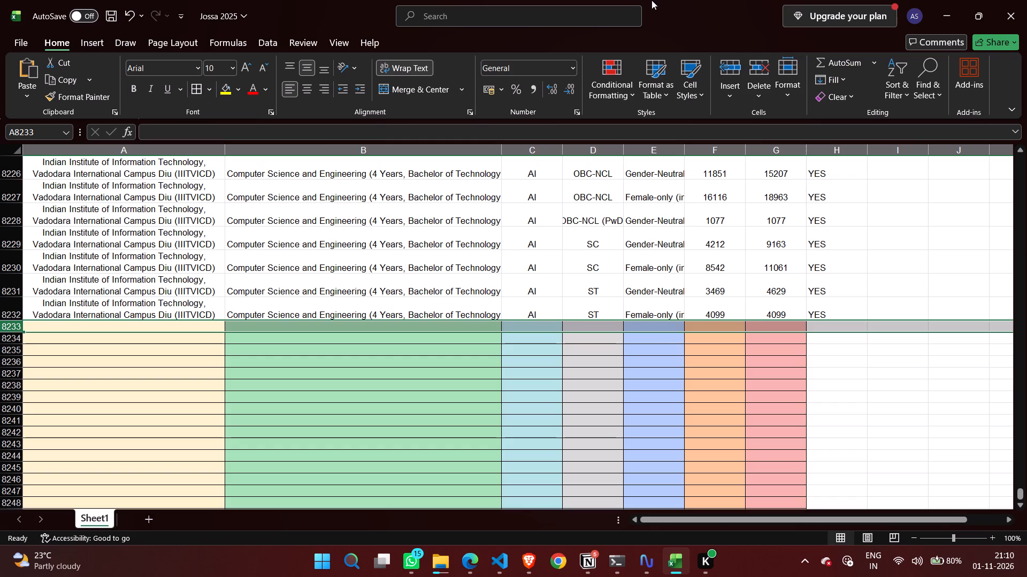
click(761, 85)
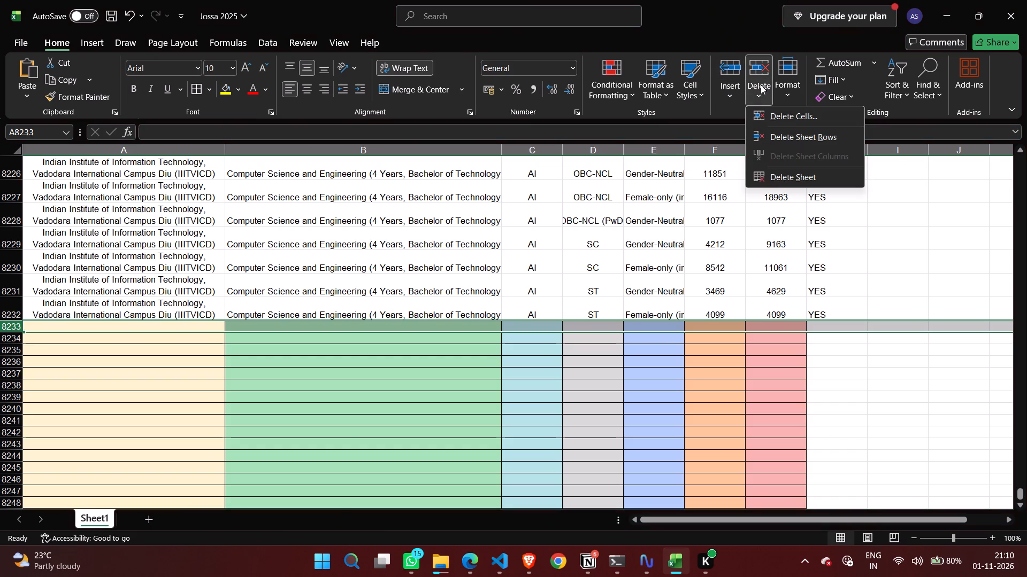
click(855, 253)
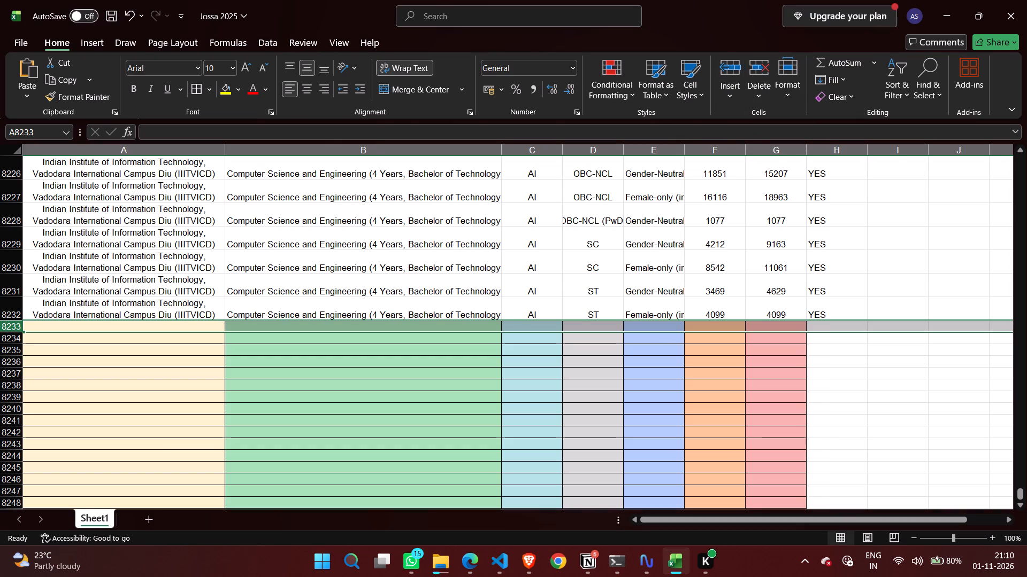
Add a new blank worksheet to the workbook.
click(148, 519)
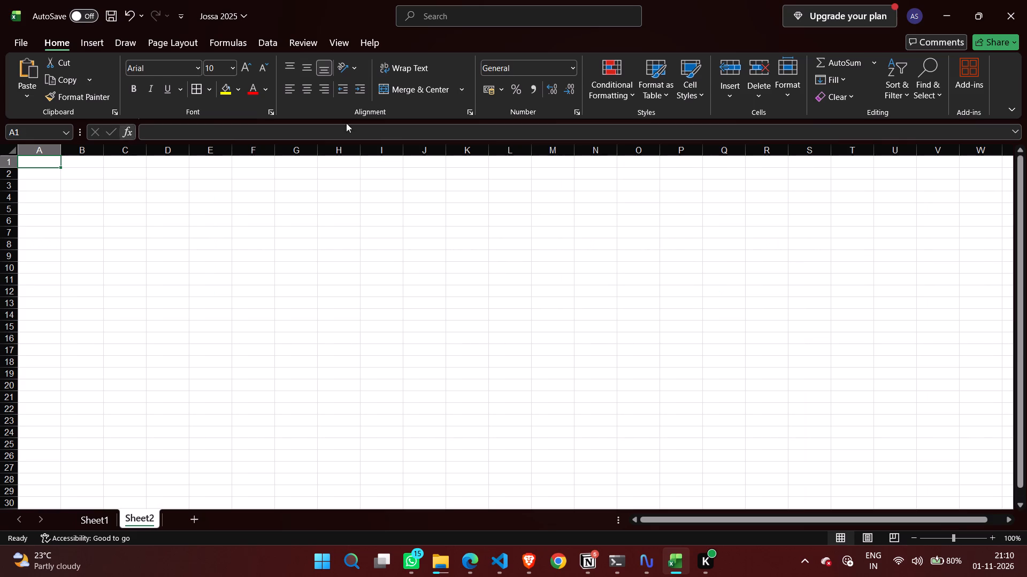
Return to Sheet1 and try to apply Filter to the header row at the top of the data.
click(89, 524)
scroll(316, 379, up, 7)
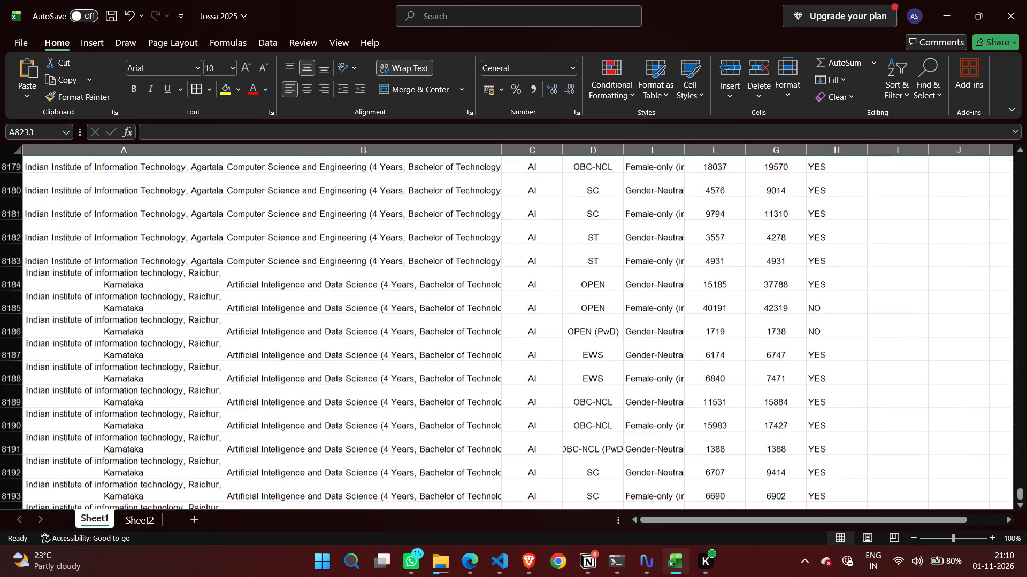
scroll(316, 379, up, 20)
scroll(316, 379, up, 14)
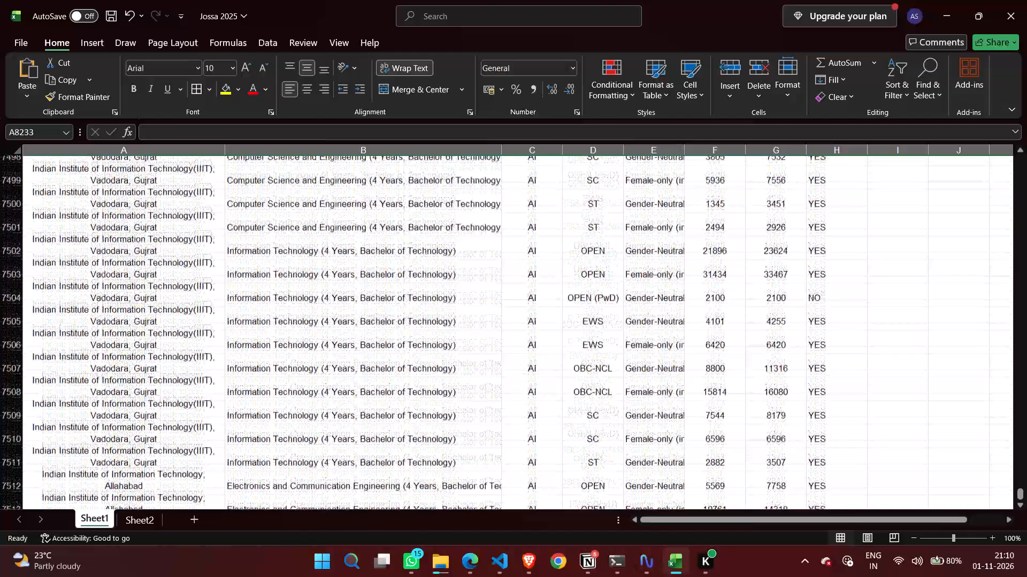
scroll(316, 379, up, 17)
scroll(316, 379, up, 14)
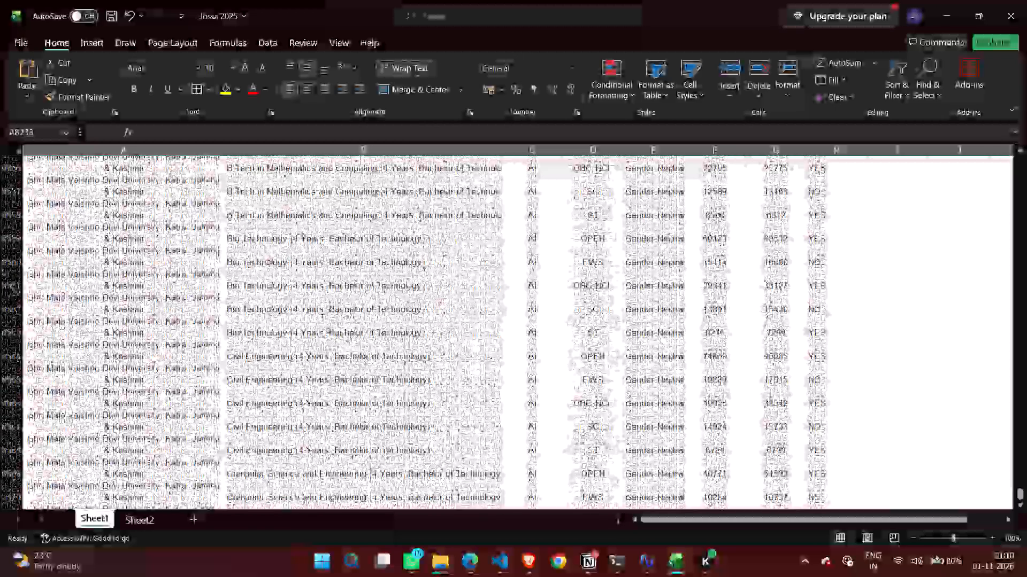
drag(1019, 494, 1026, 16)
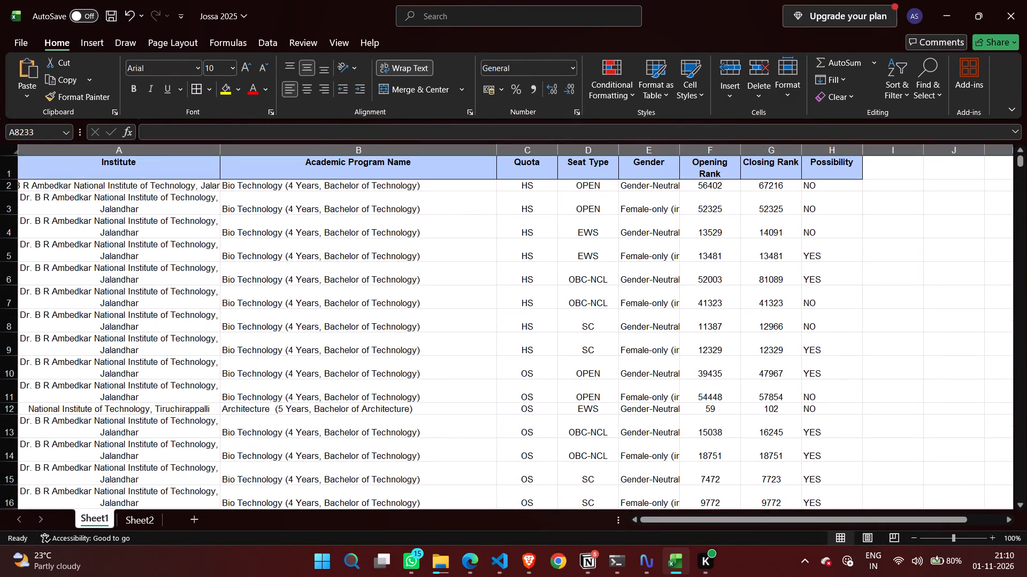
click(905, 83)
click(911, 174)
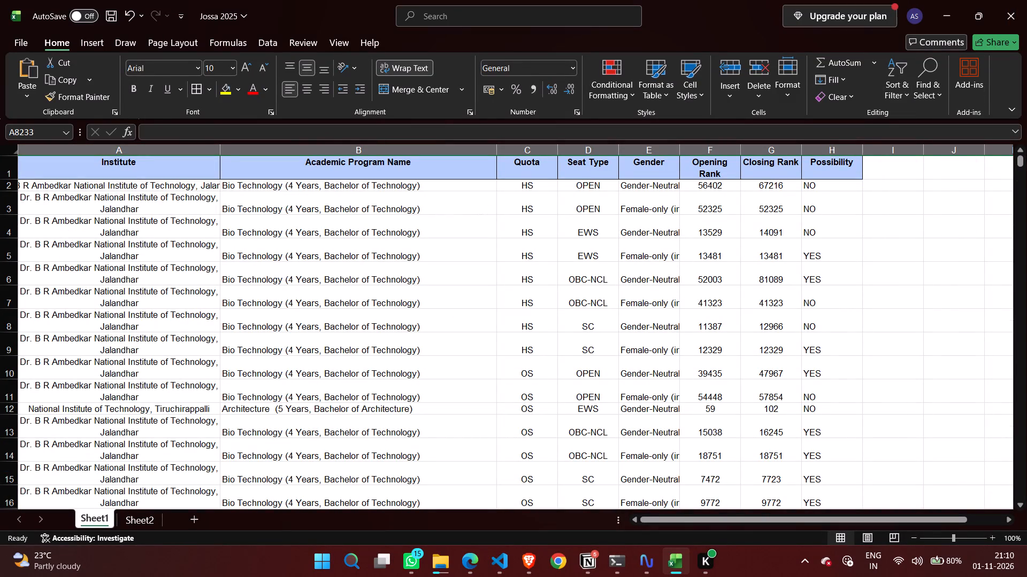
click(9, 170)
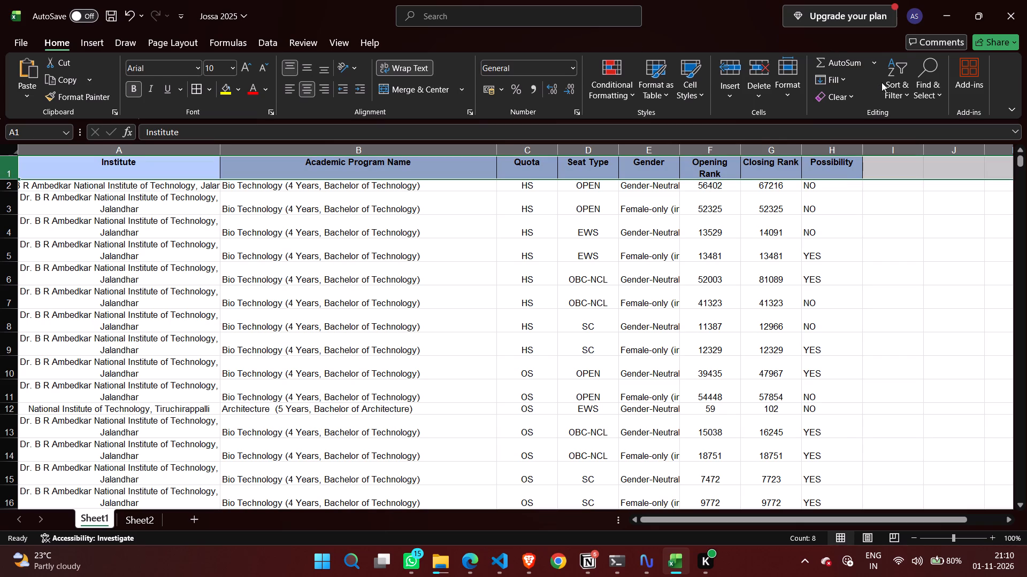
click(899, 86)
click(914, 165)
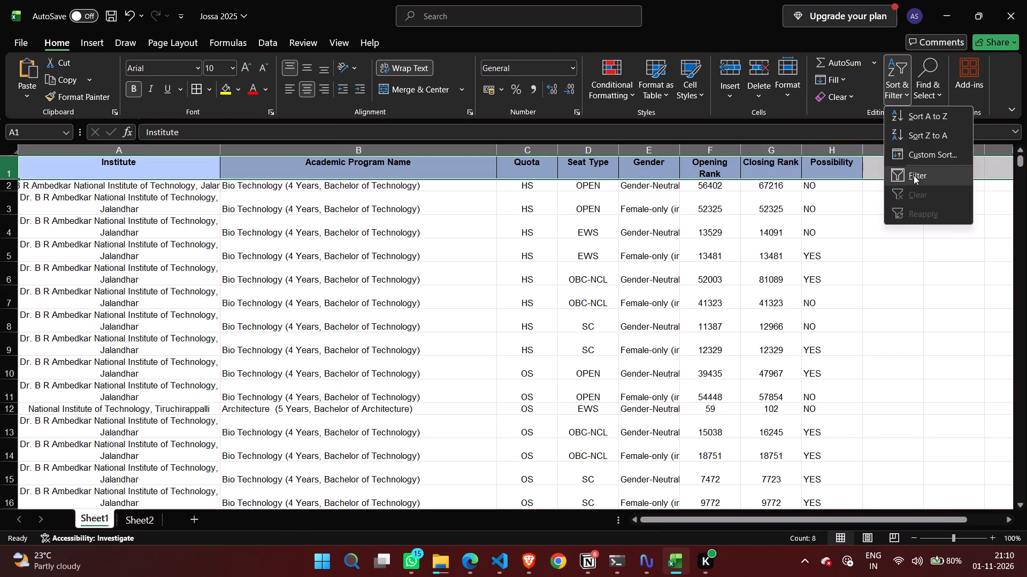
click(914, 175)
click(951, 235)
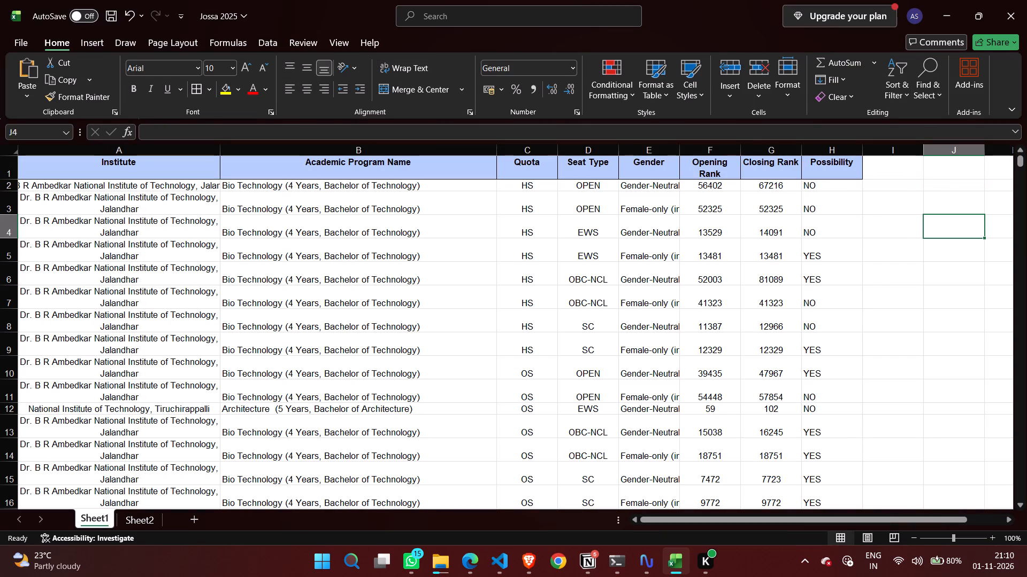
Apply Filter to the whole header row of the data.
click(5, 161)
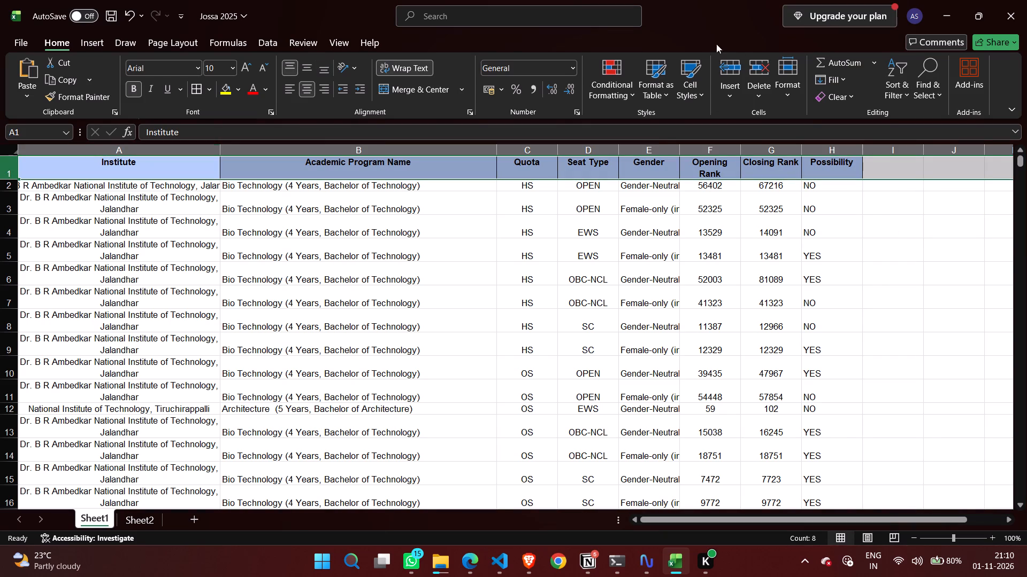
click(891, 93)
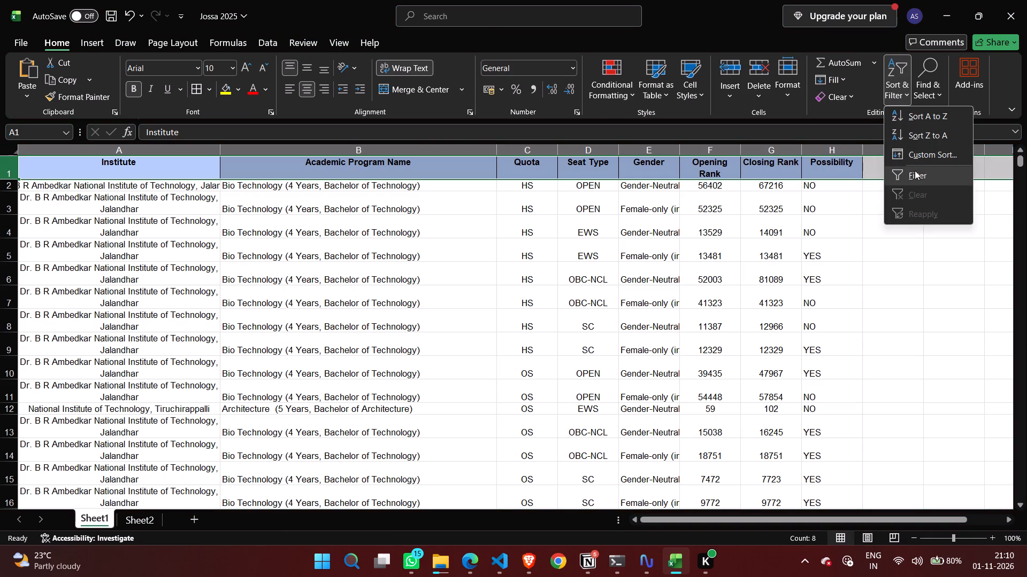
click(916, 175)
click(294, 283)
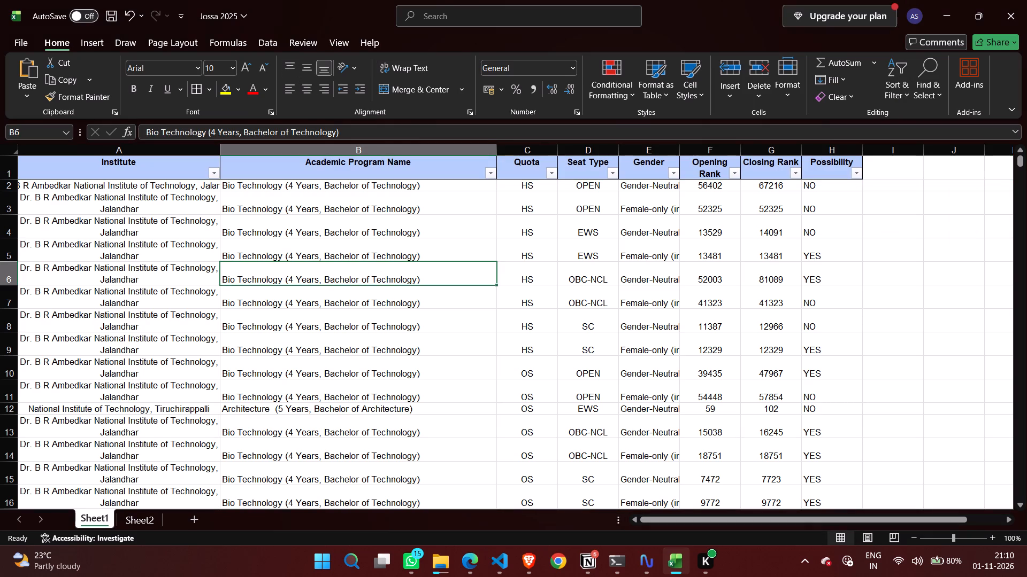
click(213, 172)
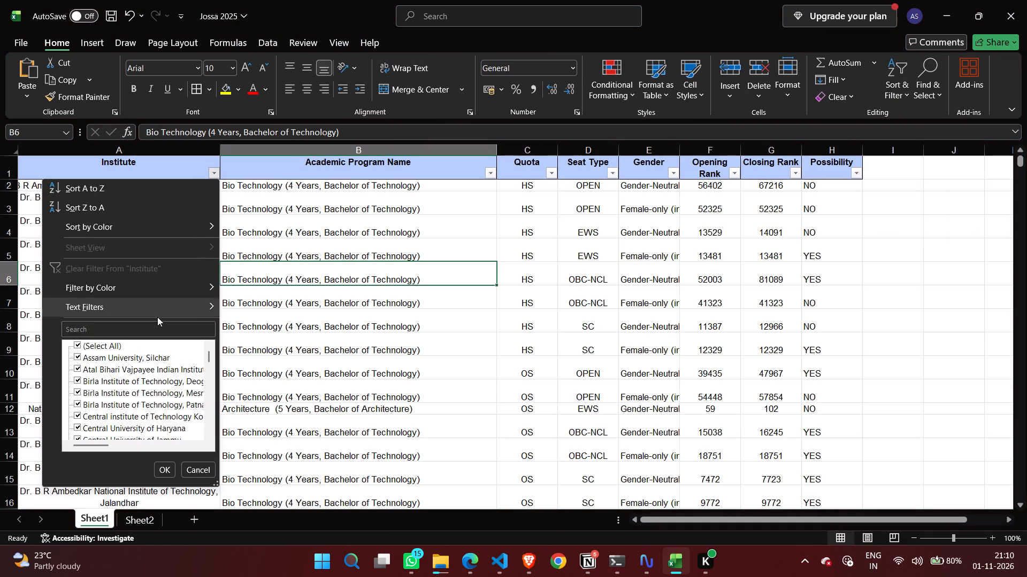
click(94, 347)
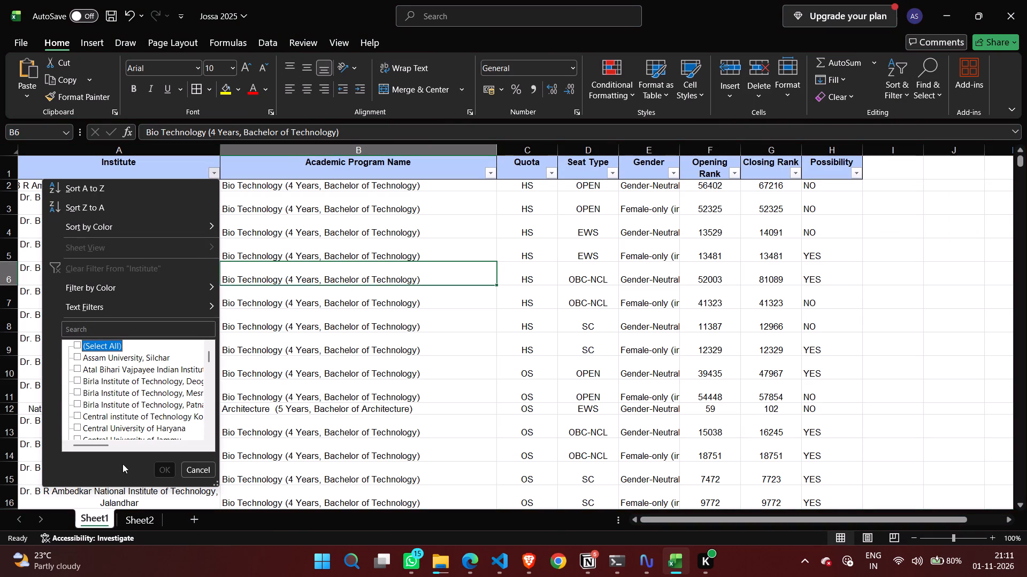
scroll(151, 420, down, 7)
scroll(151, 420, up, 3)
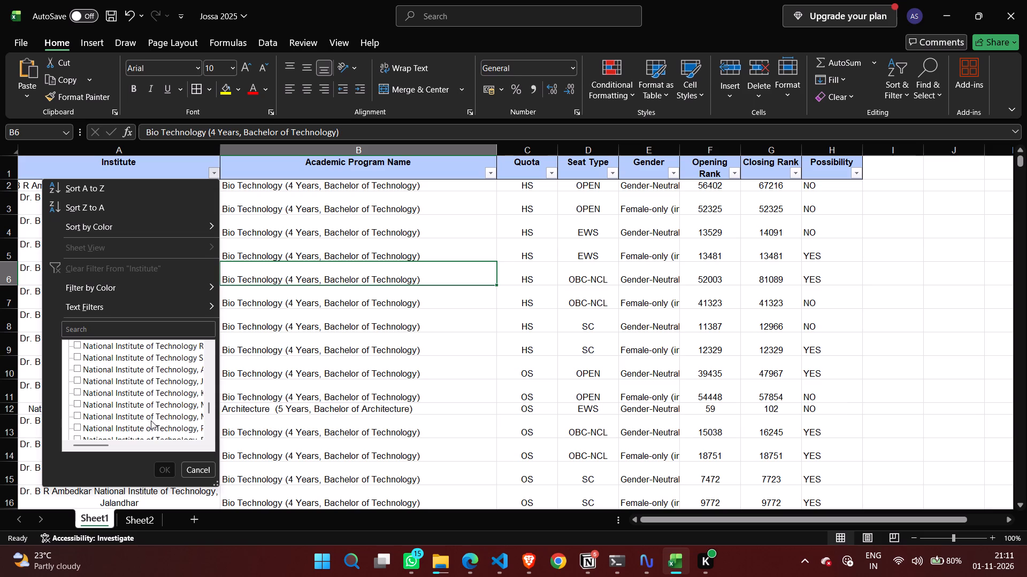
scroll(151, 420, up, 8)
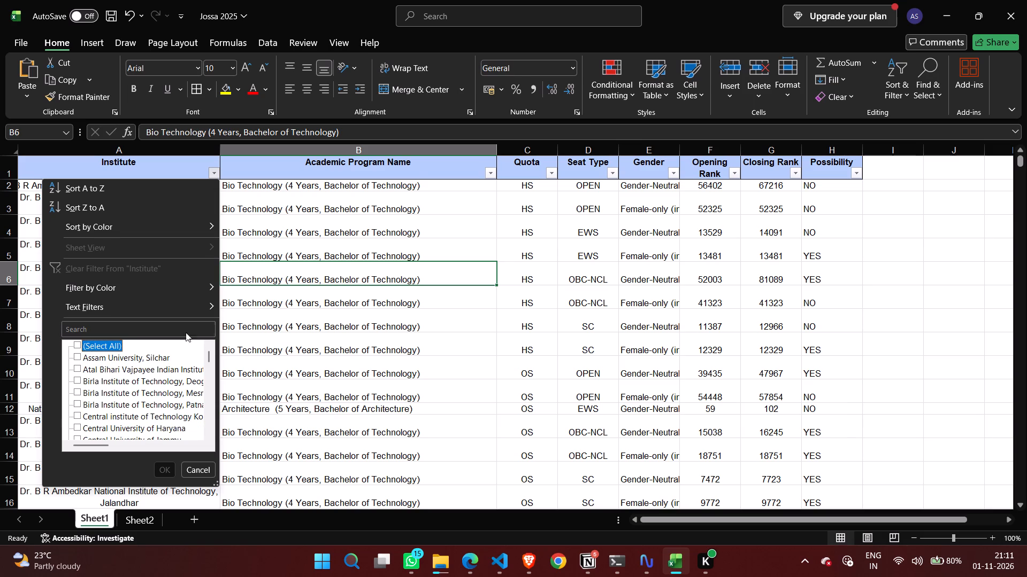
Filter the Academic Program Name column to all programs matching the search "Computer".
double_click(496, 171)
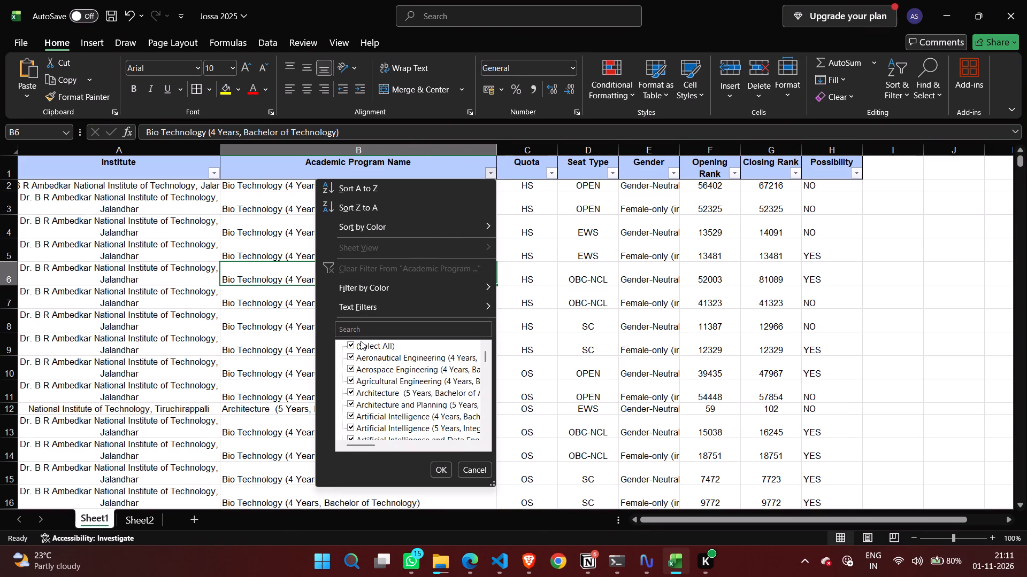
click(361, 341)
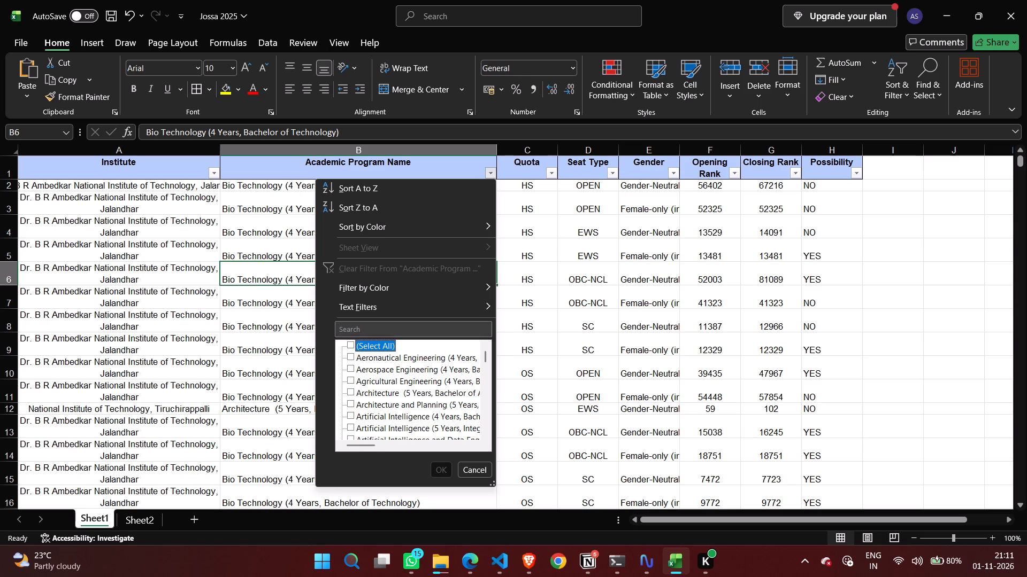
key(c)
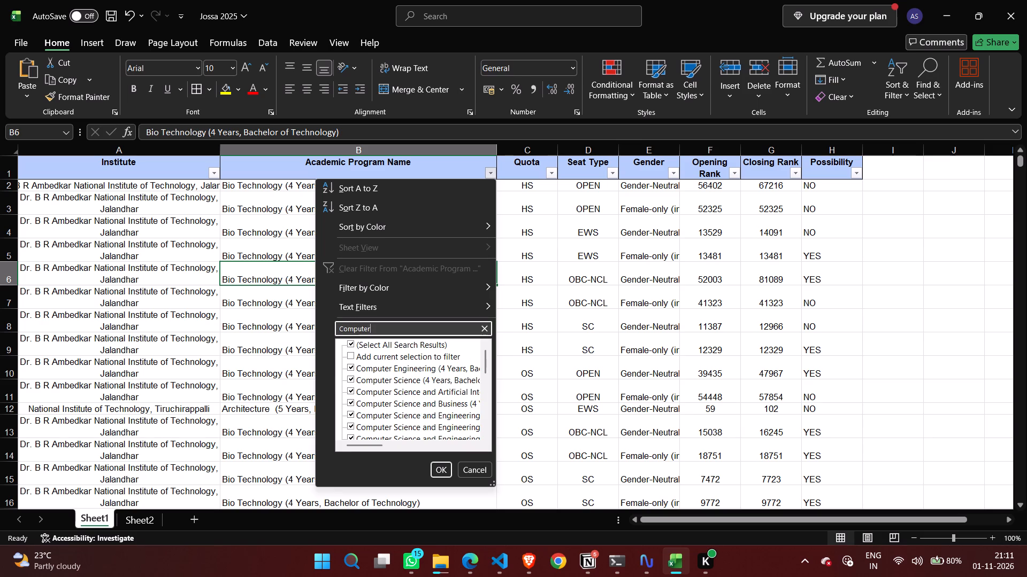
scroll(392, 407, down, 4)
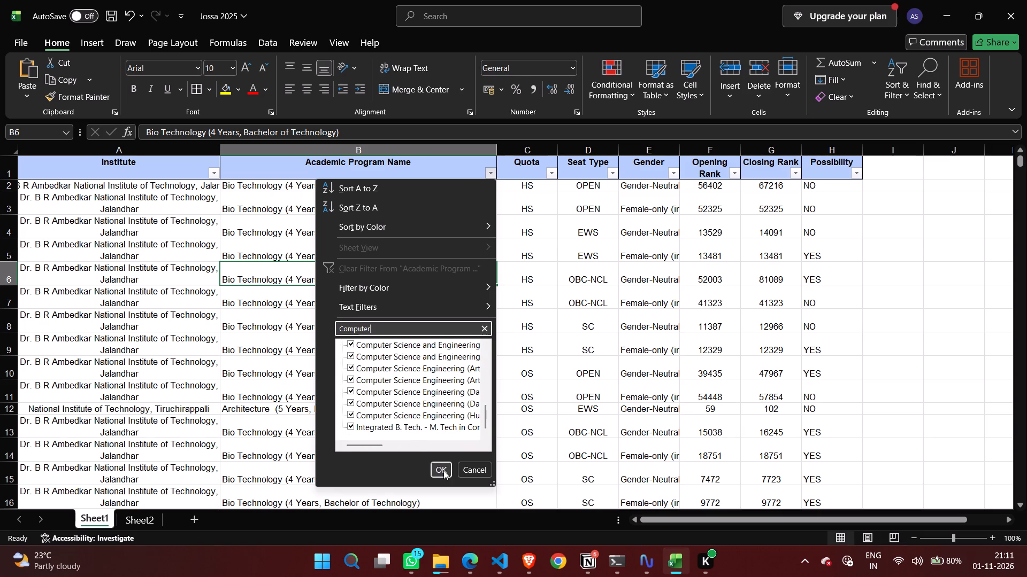
click(443, 470)
Look through the filtered Computer program rows down to the end of the data.
scroll(443, 470, down, 16)
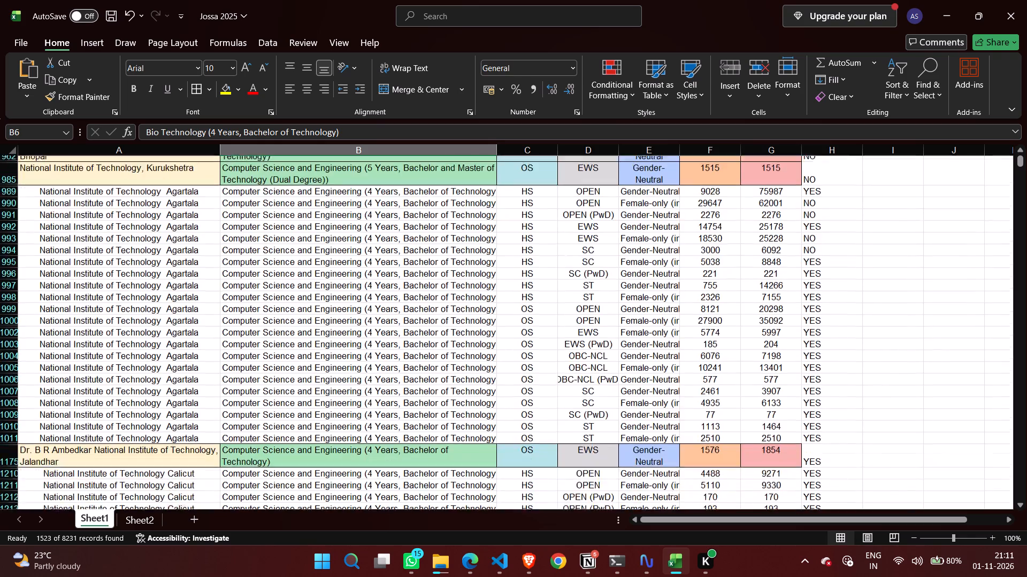
scroll(443, 470, down, 8)
scroll(443, 470, up, 1)
scroll(443, 470, down, 15)
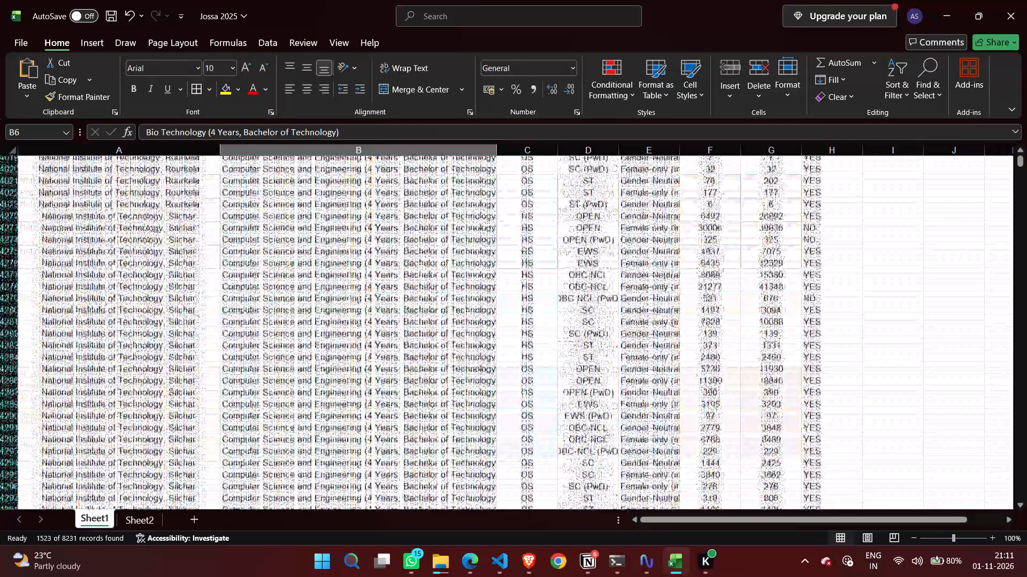
scroll(443, 470, down, 15)
scroll(443, 470, down, 17)
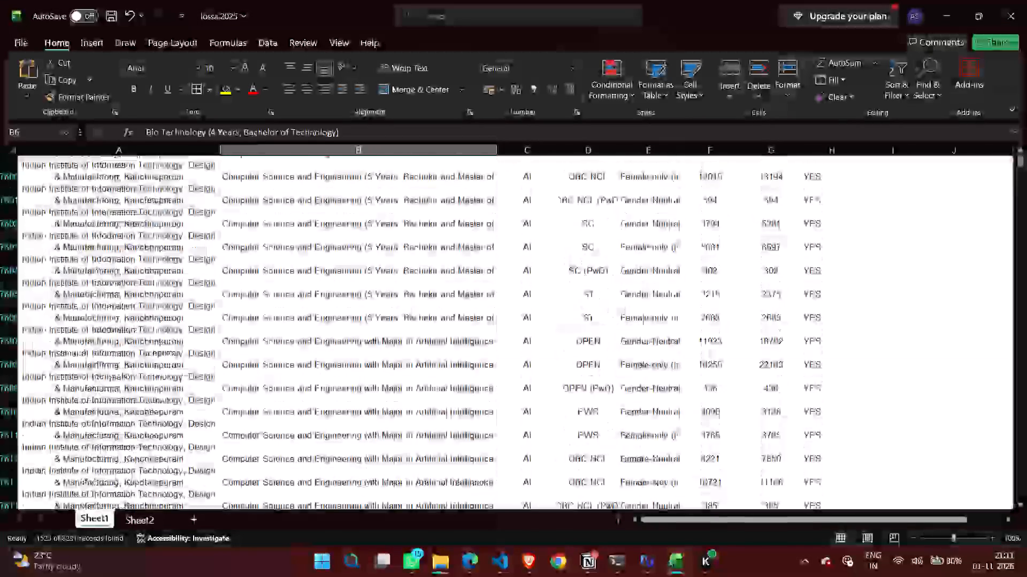
scroll(443, 470, down, 11)
scroll(443, 470, down, 20)
scroll(443, 470, down, 2)
scroll(443, 470, up, 10)
scroll(443, 470, right, 1)
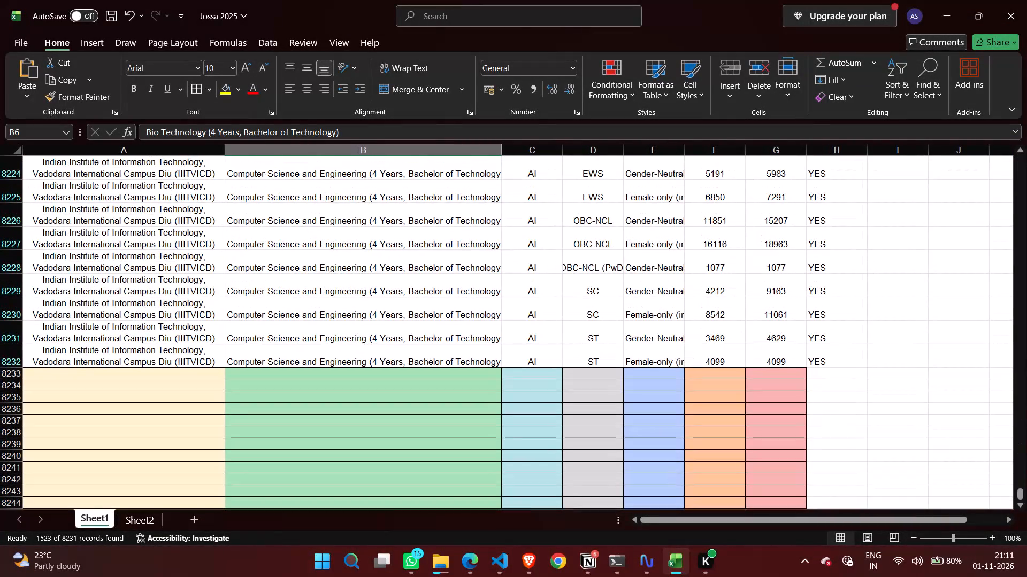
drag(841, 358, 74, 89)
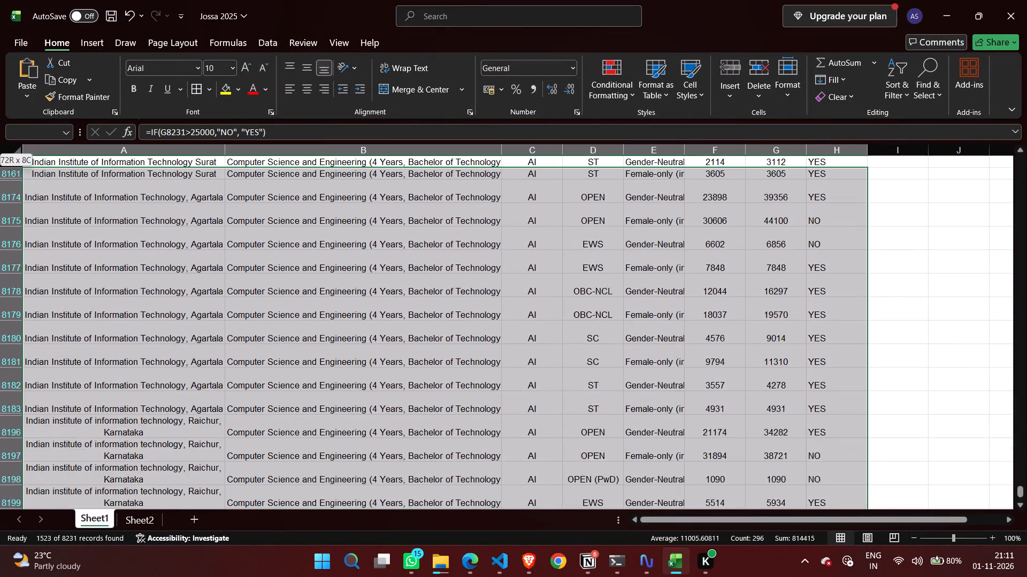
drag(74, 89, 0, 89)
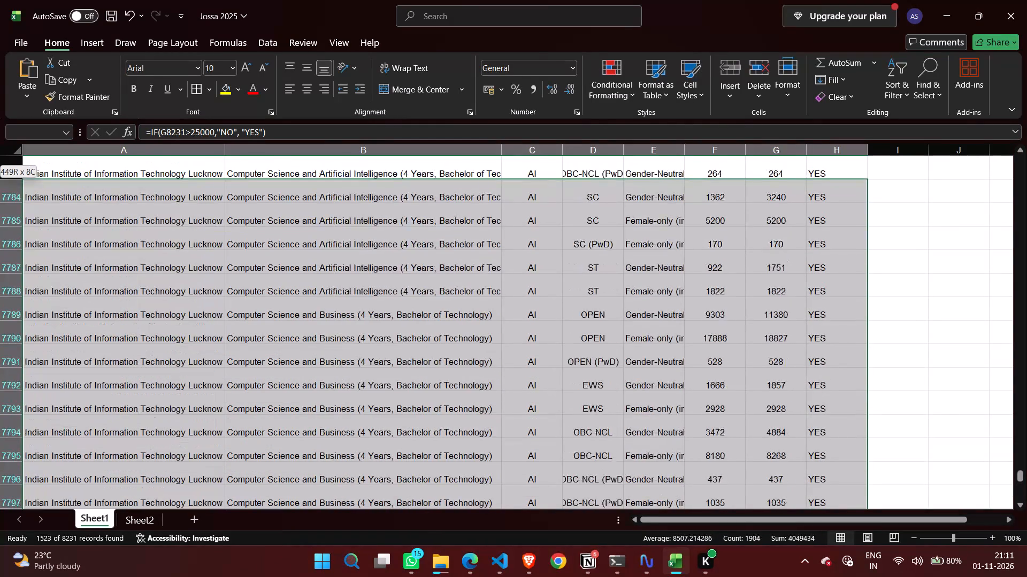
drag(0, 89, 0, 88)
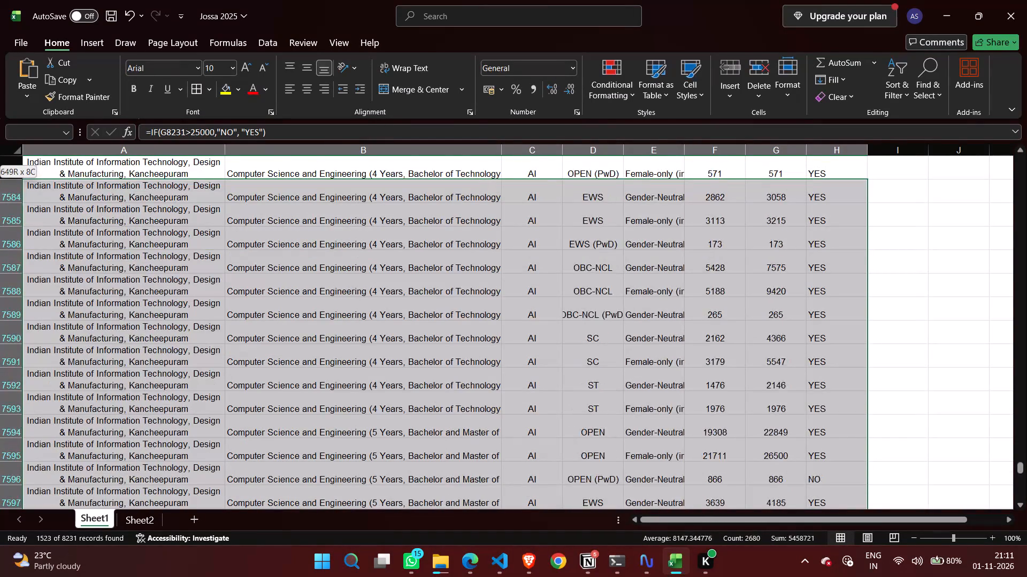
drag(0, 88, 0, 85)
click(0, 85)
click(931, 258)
Filter the Quota column to show only HS.
scroll(931, 258, up, 20)
scroll(931, 258, up, 20)
scroll(931, 258, up, 9)
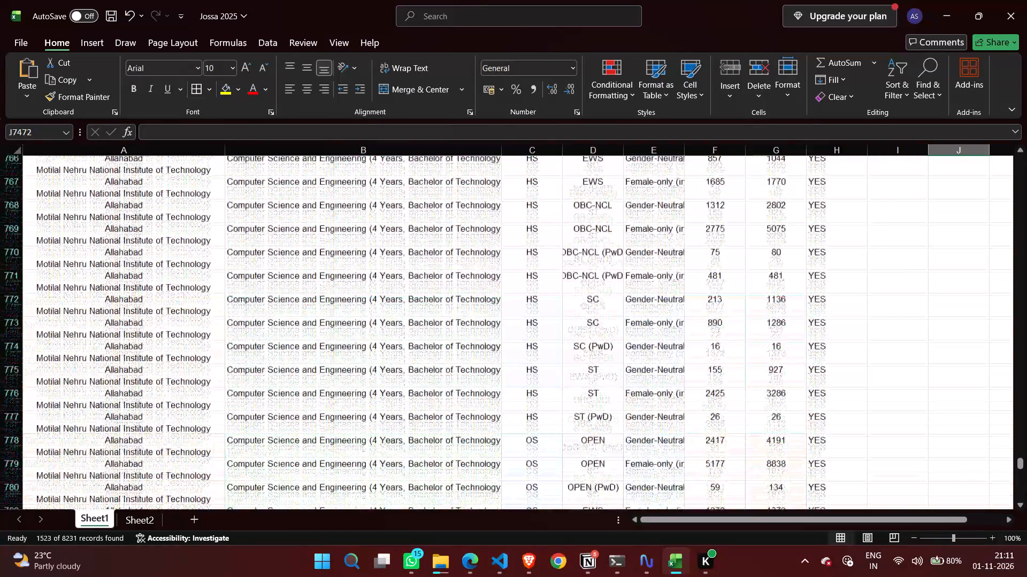
drag(1023, 456, 1016, 187)
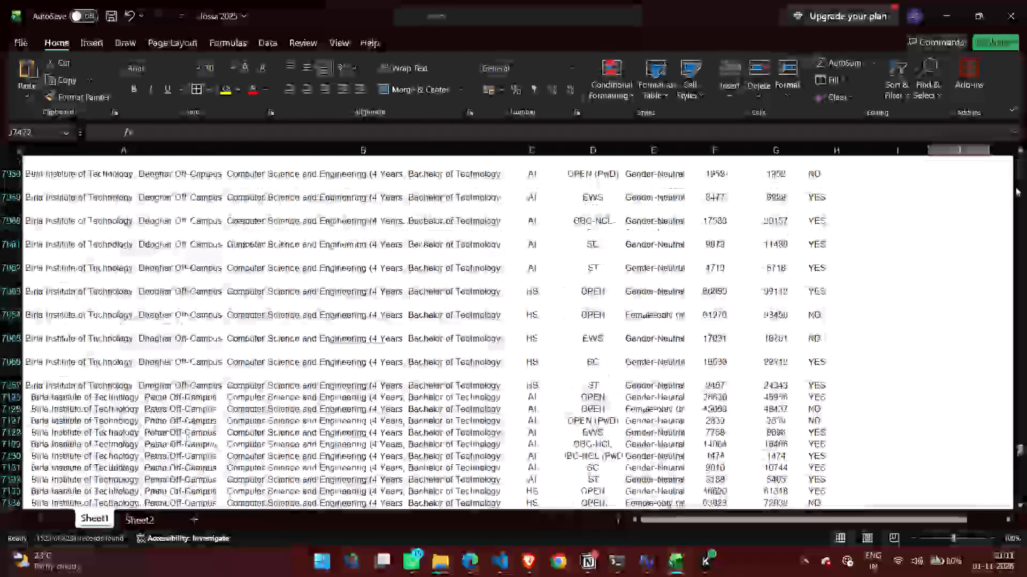
drag(1016, 187, 1017, 187)
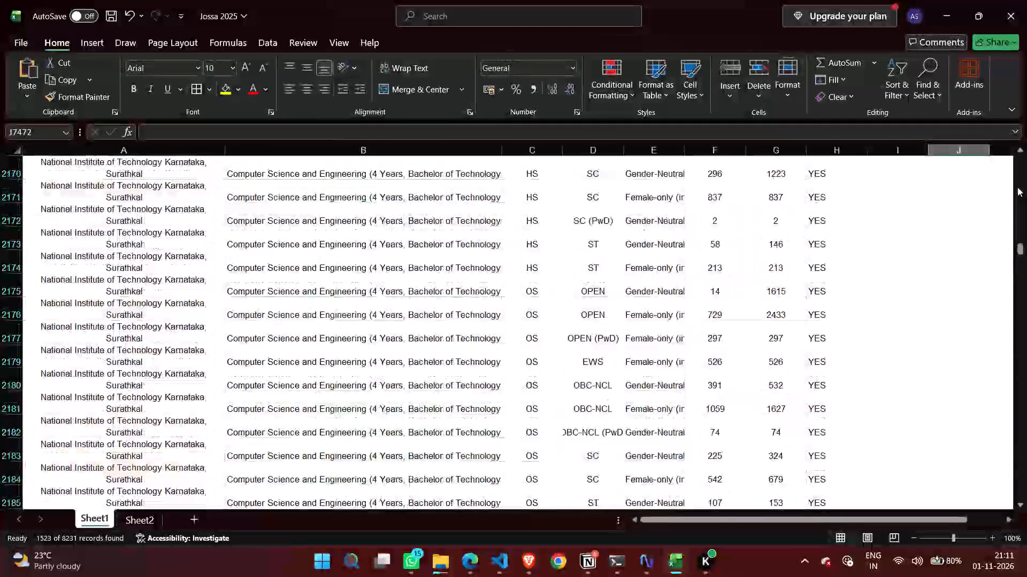
drag(1017, 187, 1010, 72)
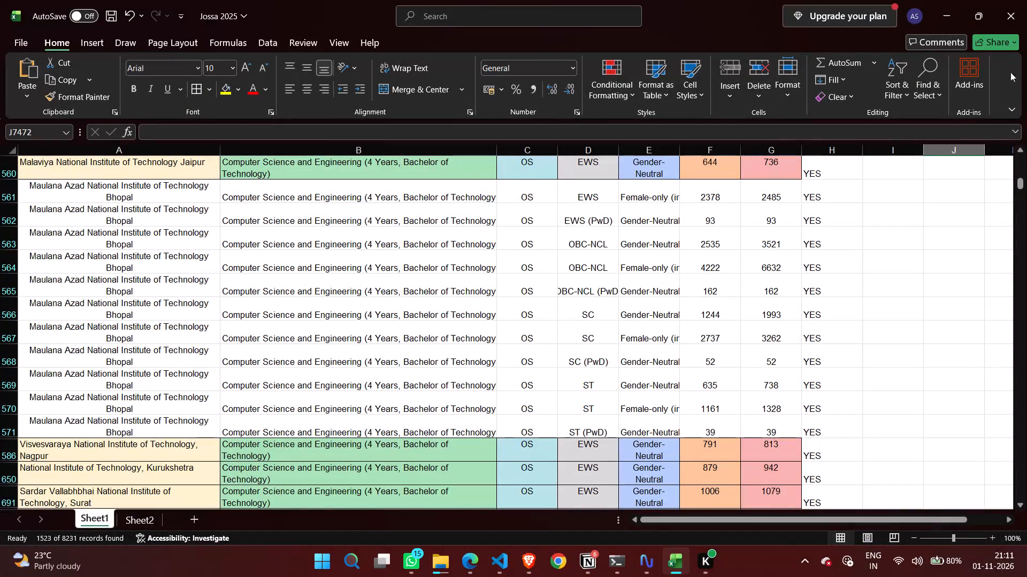
drag(1010, 72, 1022, 181)
drag(1022, 181, 1026, 74)
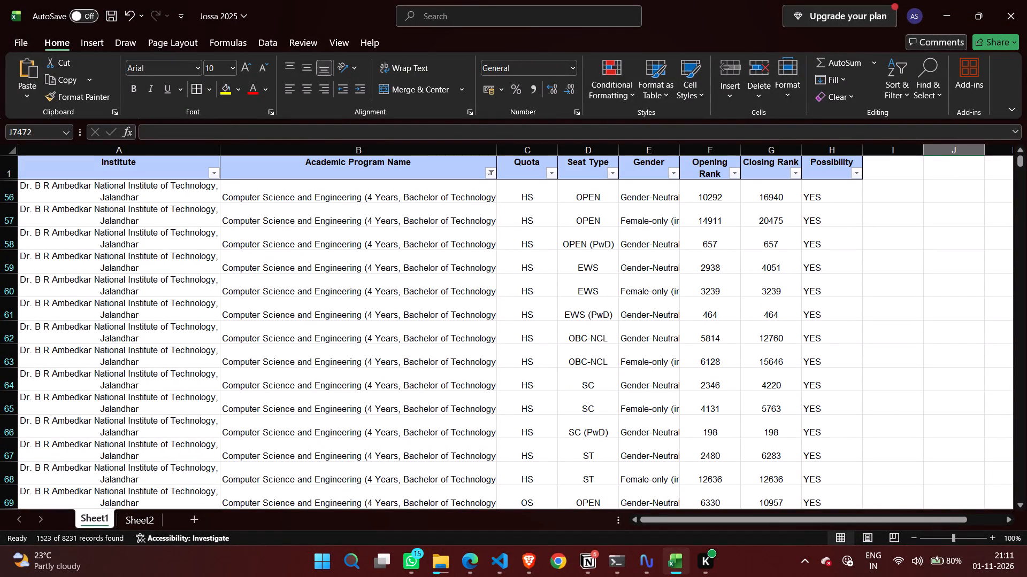
click(613, 177)
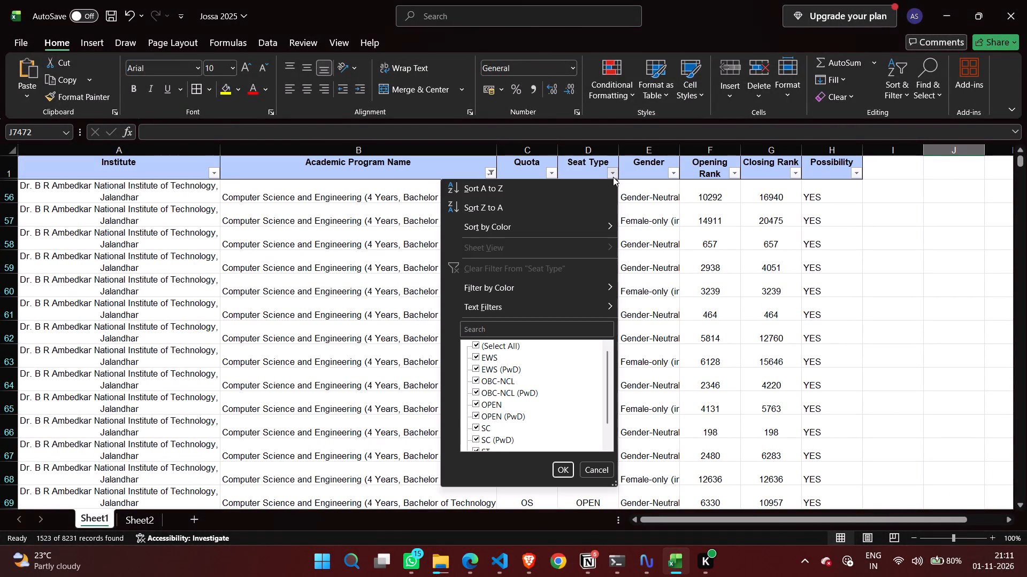
click(550, 171)
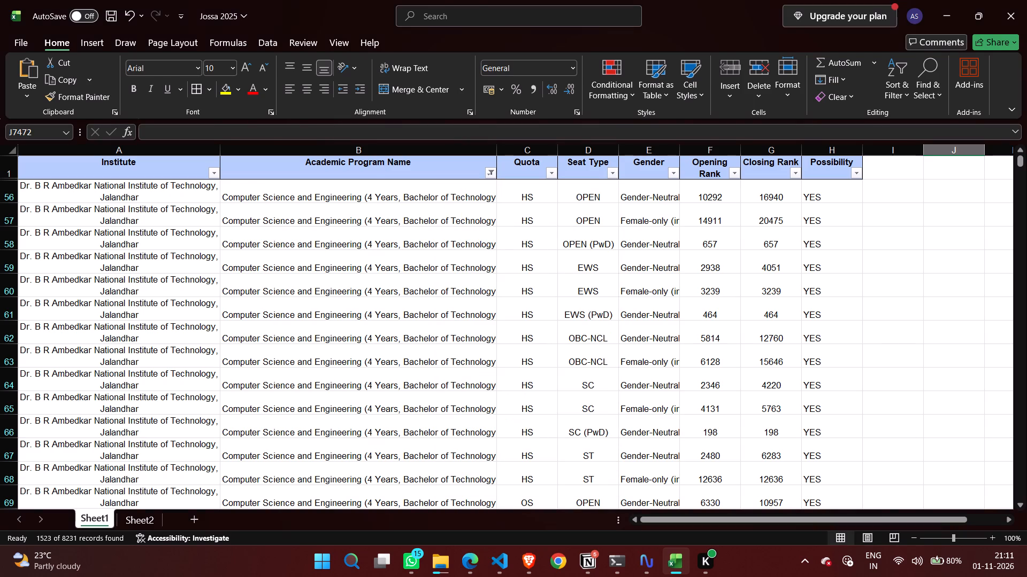
click(550, 171)
click(424, 347)
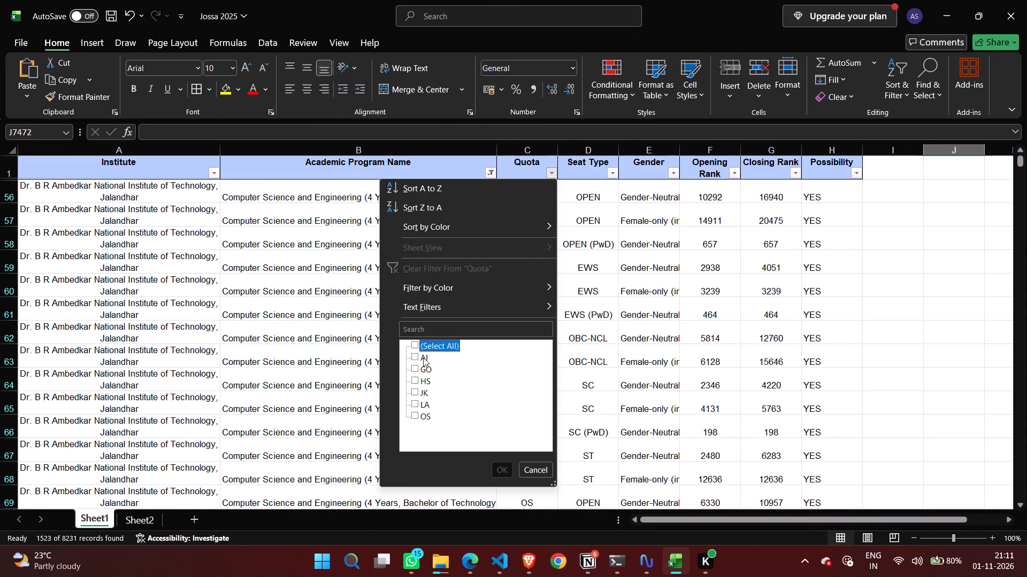
click(417, 375)
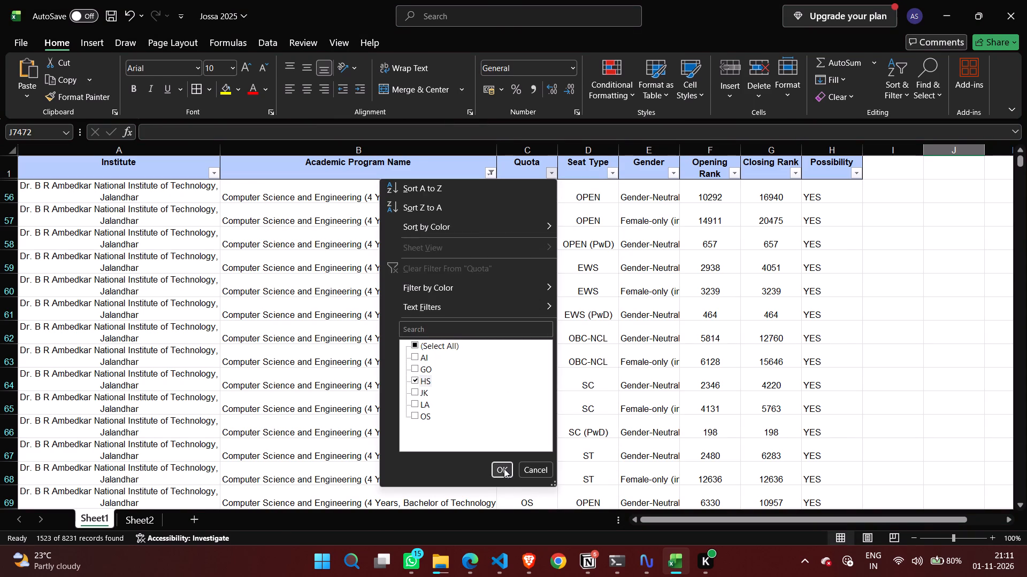
click(504, 469)
Filter the Seat Type column to show only EWS.
click(609, 178)
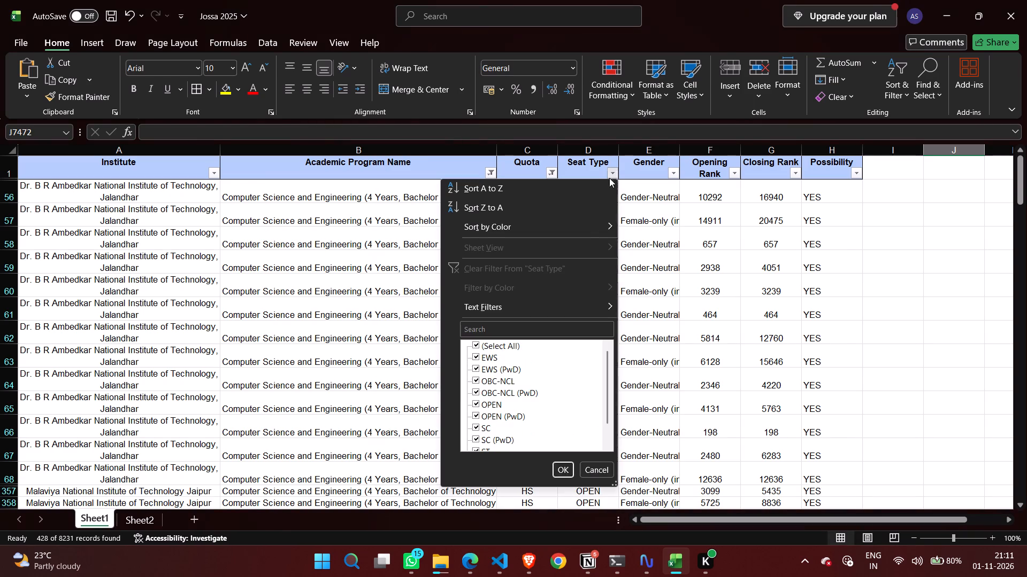
click(493, 348)
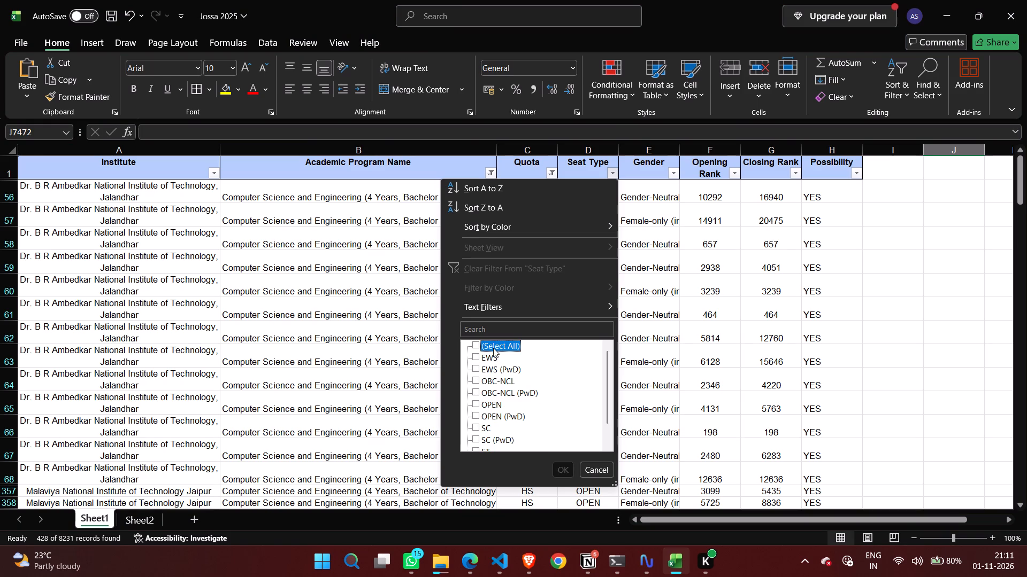
click(492, 355)
click(565, 461)
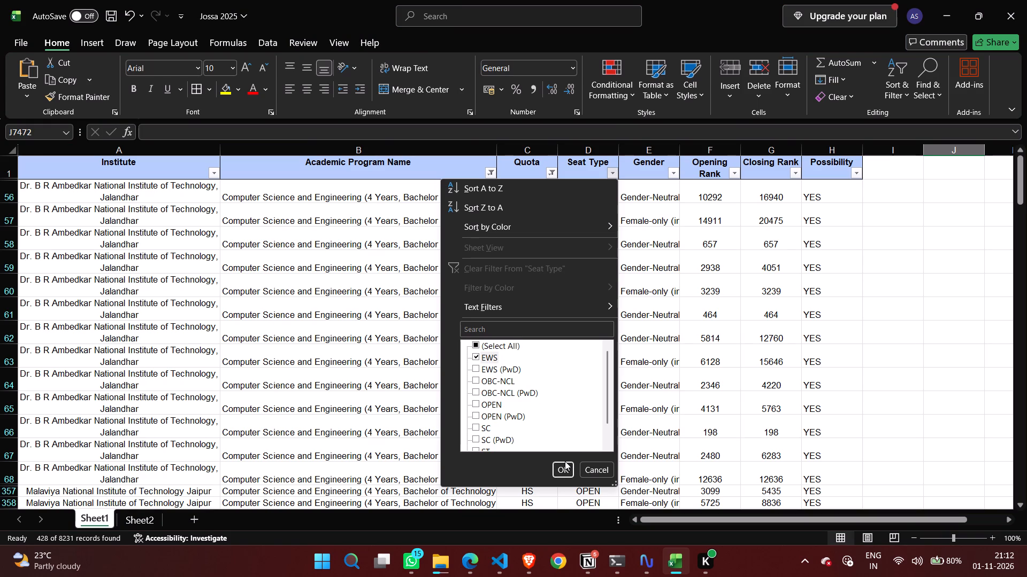
click(565, 466)
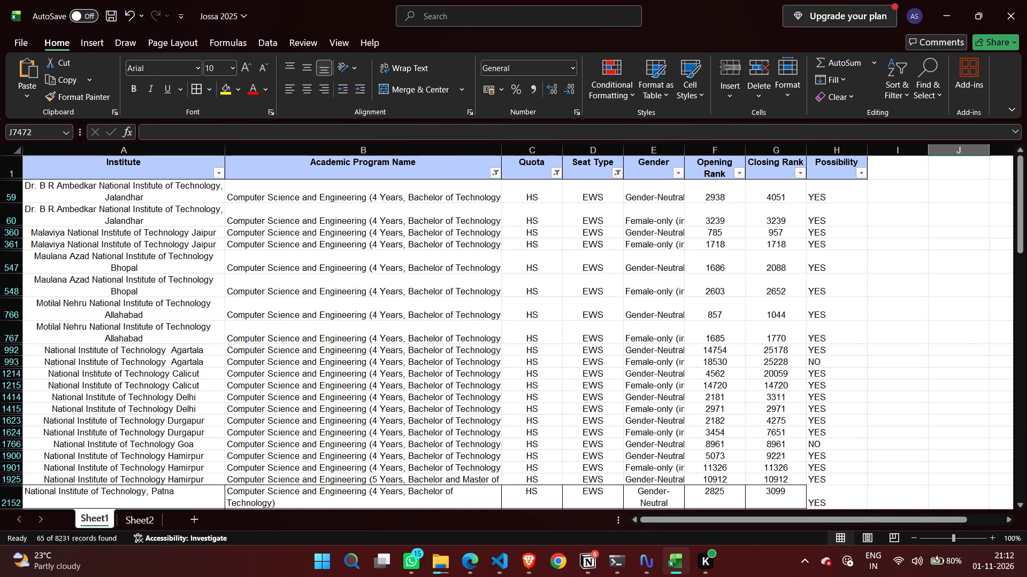
Filter the Gender column to Gender-Neutral by excluding the Female-only entries.
click(682, 176)
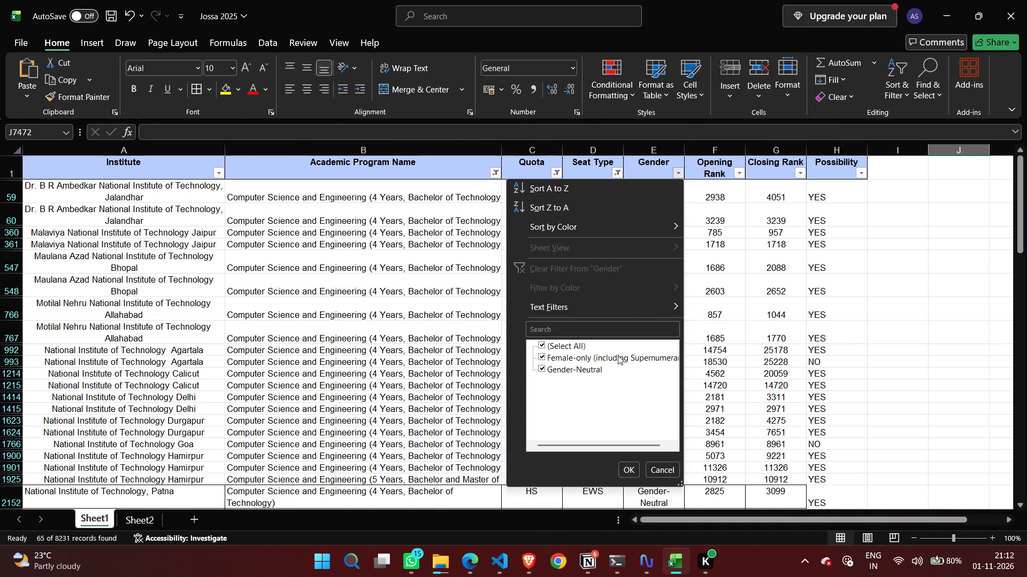
click(617, 356)
click(629, 467)
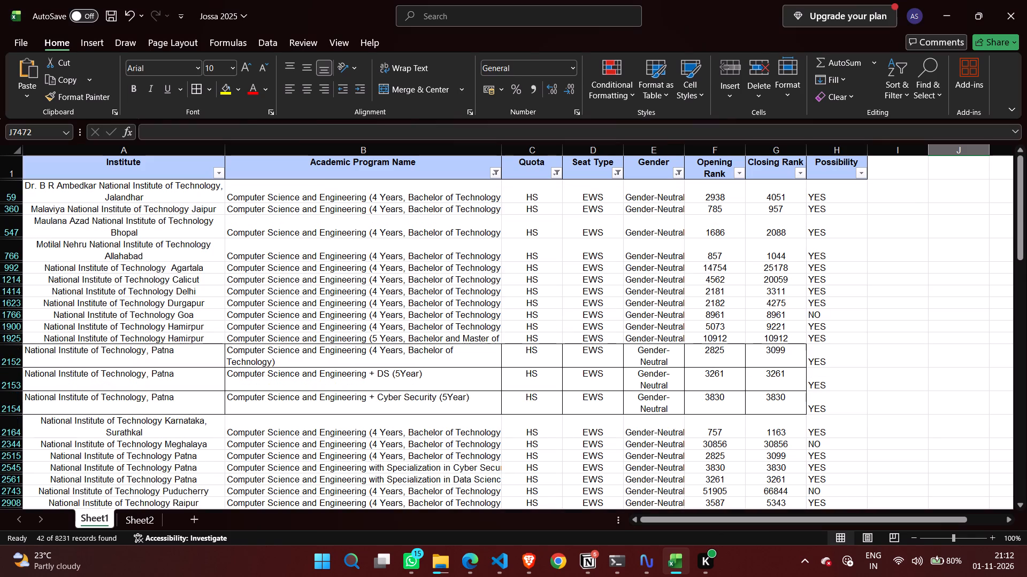
Copy the filtered Sheet1 rows from the Institute through Possibility columns and paste them into Sheet2 starting at cell A1.
scroll(815, 341, right, 1)
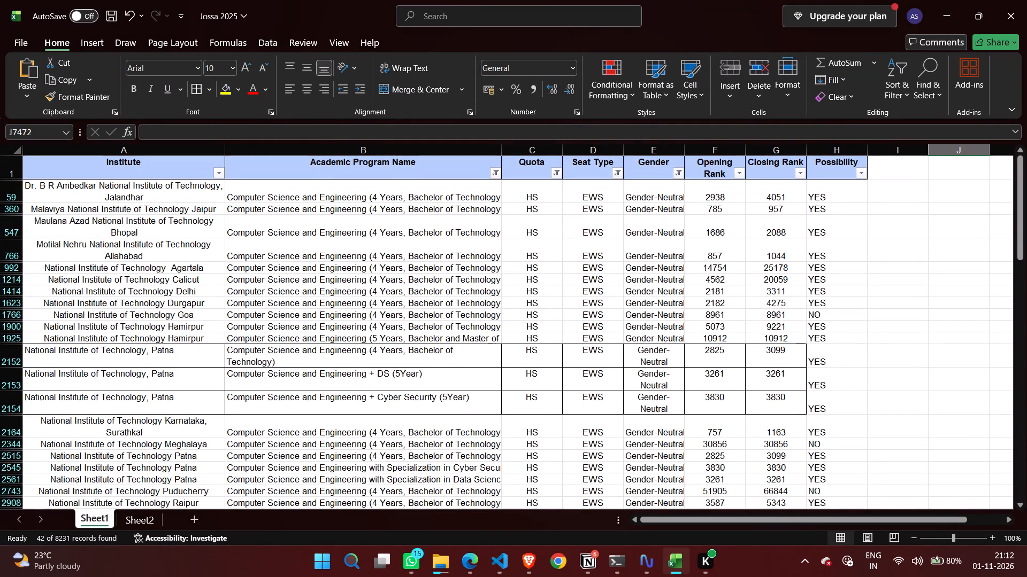
drag(34, 189, 749, 508)
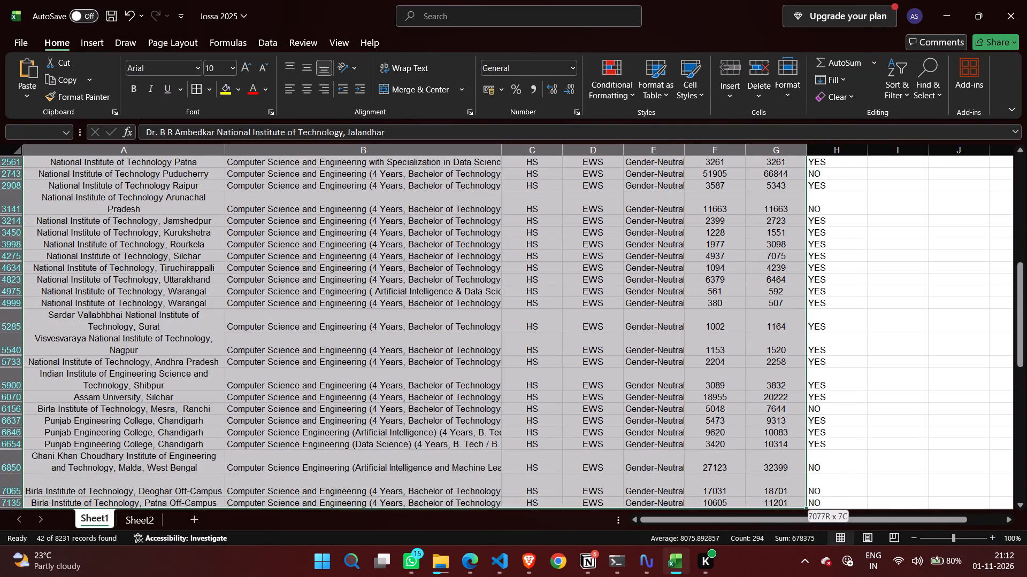
drag(749, 508, 832, 427)
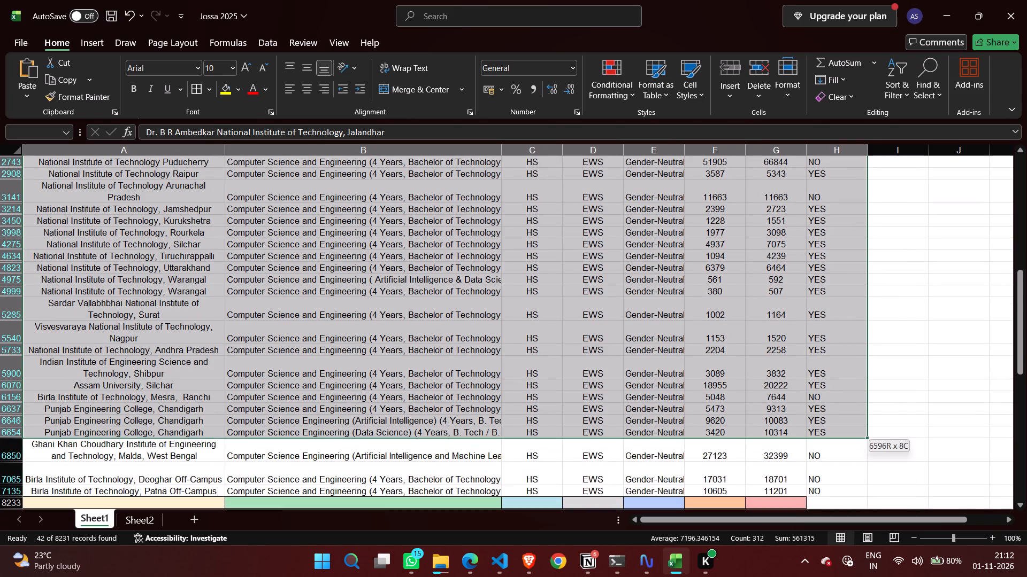
drag(832, 427, 830, 486)
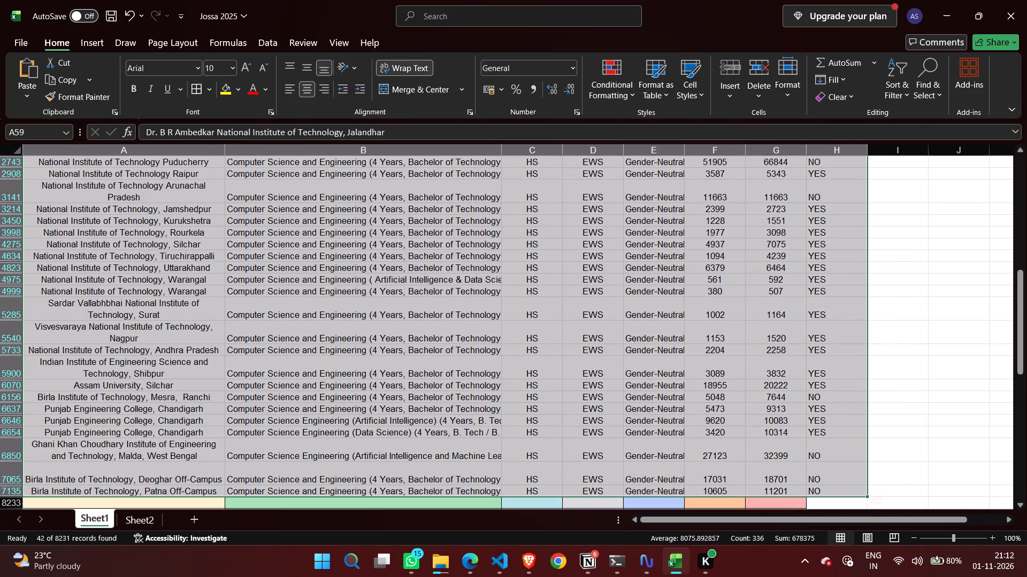
right_click(742, 373)
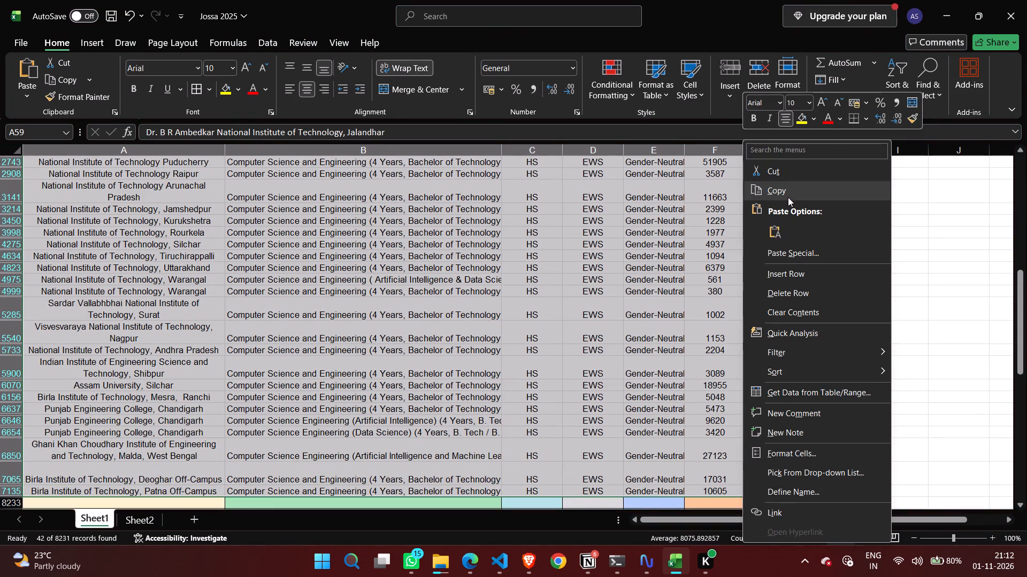
click(786, 197)
click(141, 521)
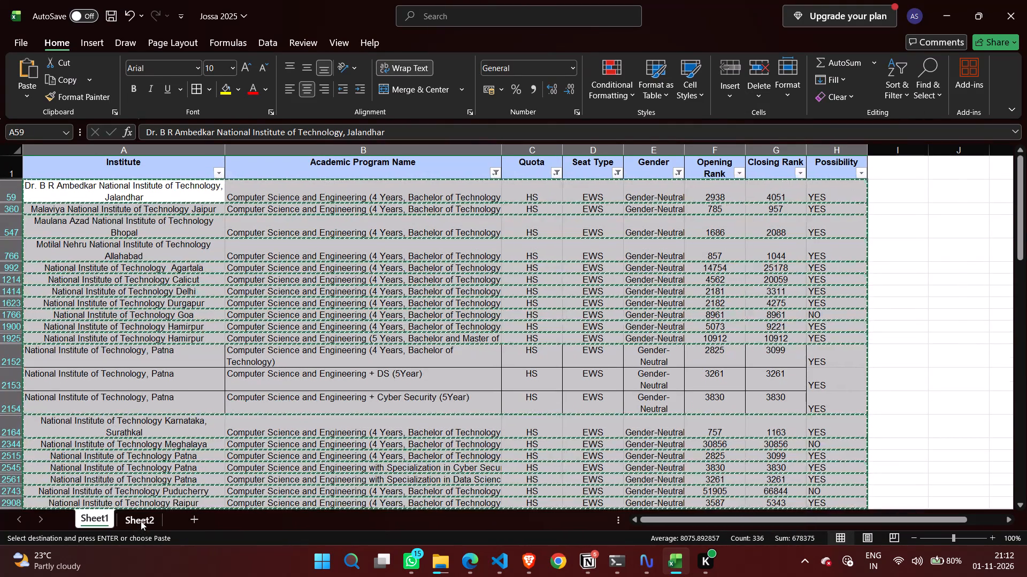
key(ctrl+v)
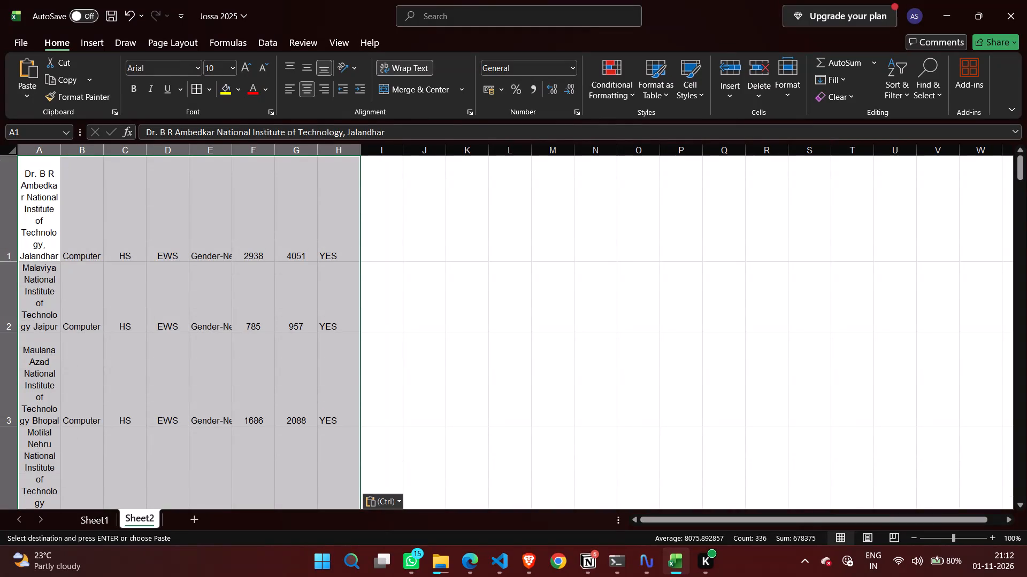
click(568, 298)
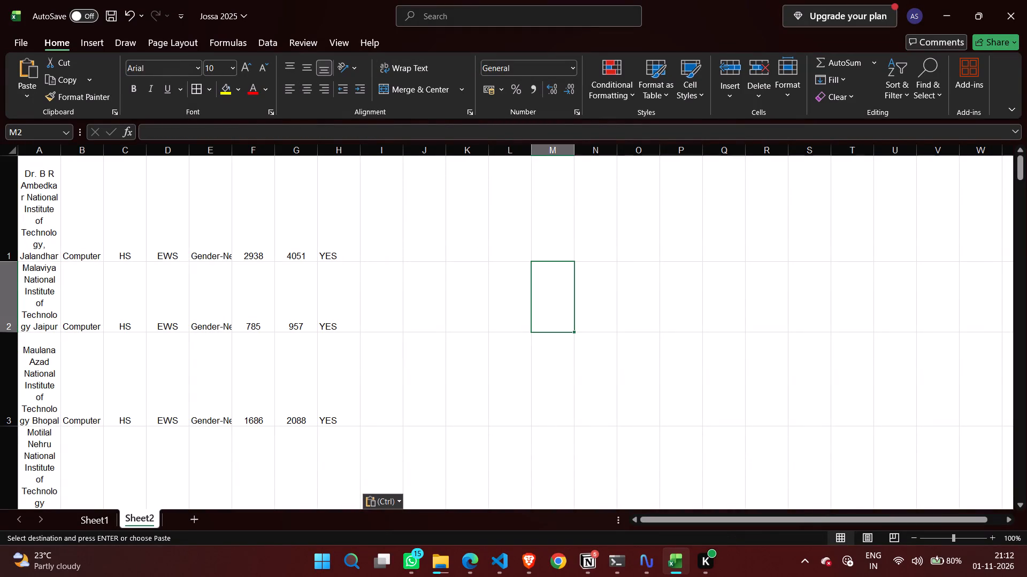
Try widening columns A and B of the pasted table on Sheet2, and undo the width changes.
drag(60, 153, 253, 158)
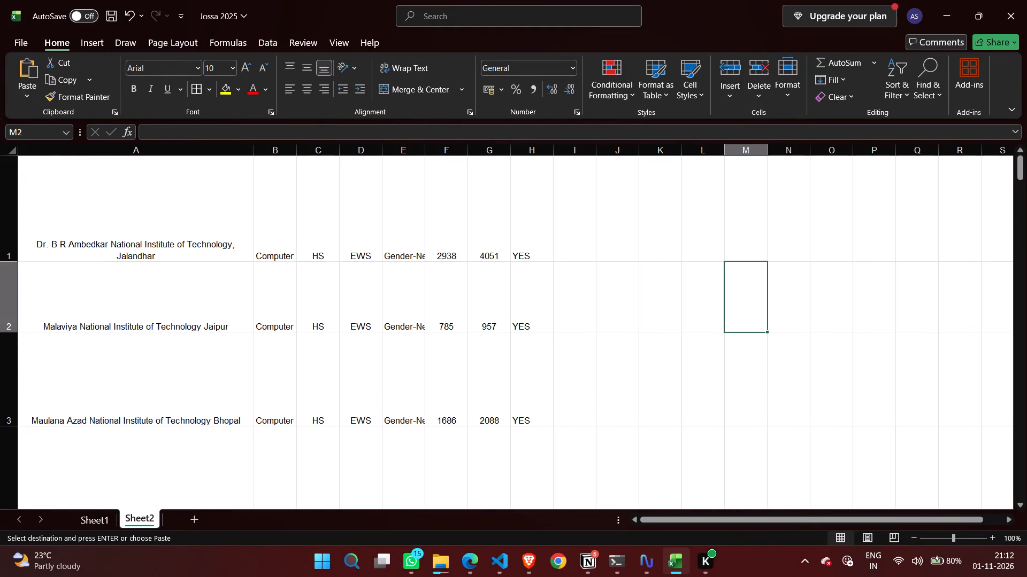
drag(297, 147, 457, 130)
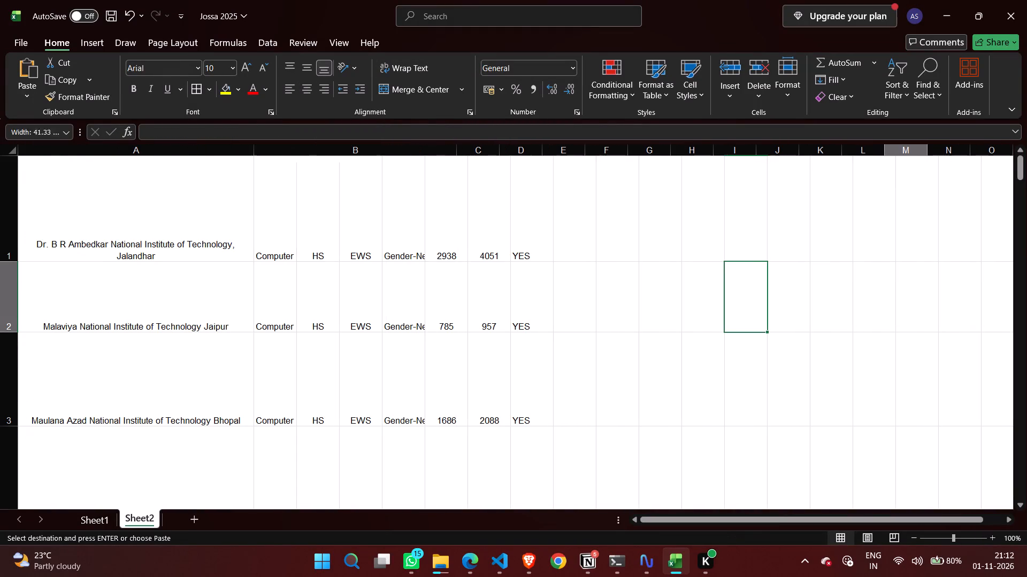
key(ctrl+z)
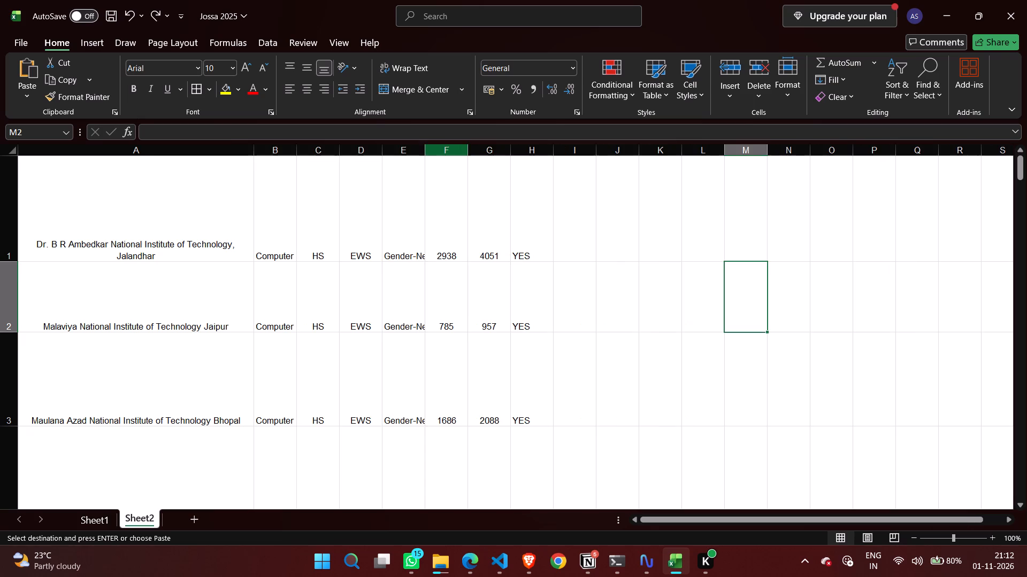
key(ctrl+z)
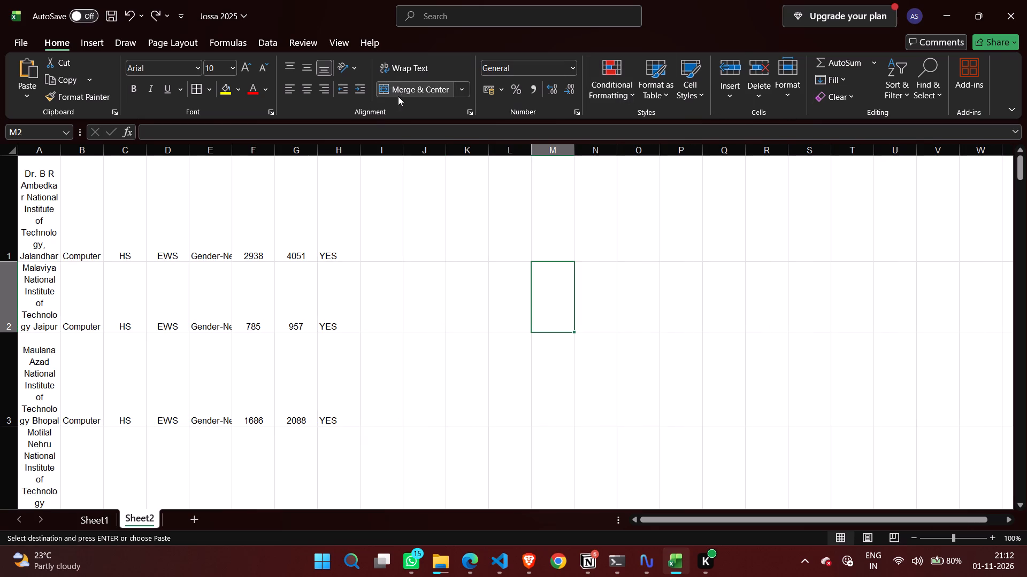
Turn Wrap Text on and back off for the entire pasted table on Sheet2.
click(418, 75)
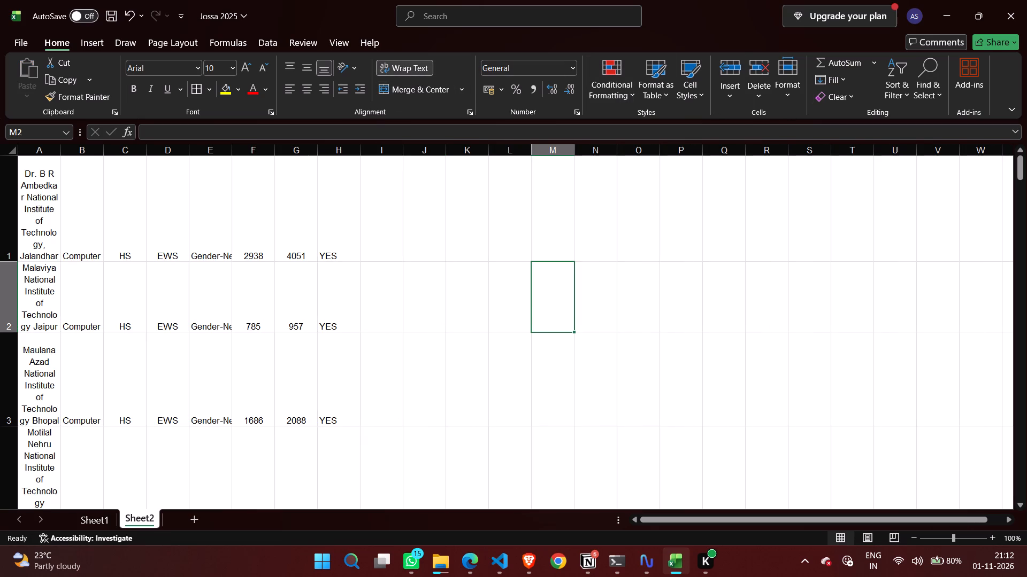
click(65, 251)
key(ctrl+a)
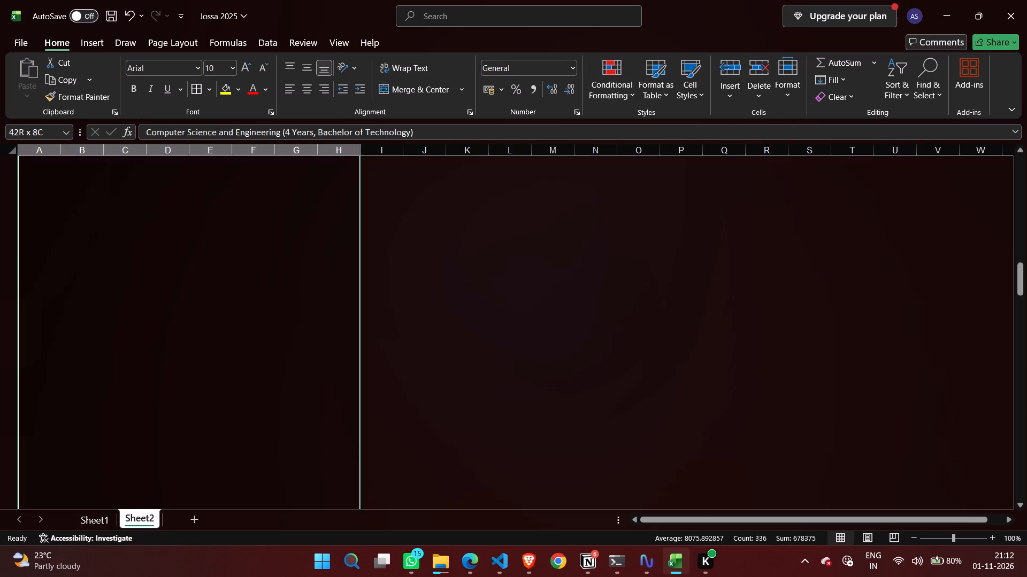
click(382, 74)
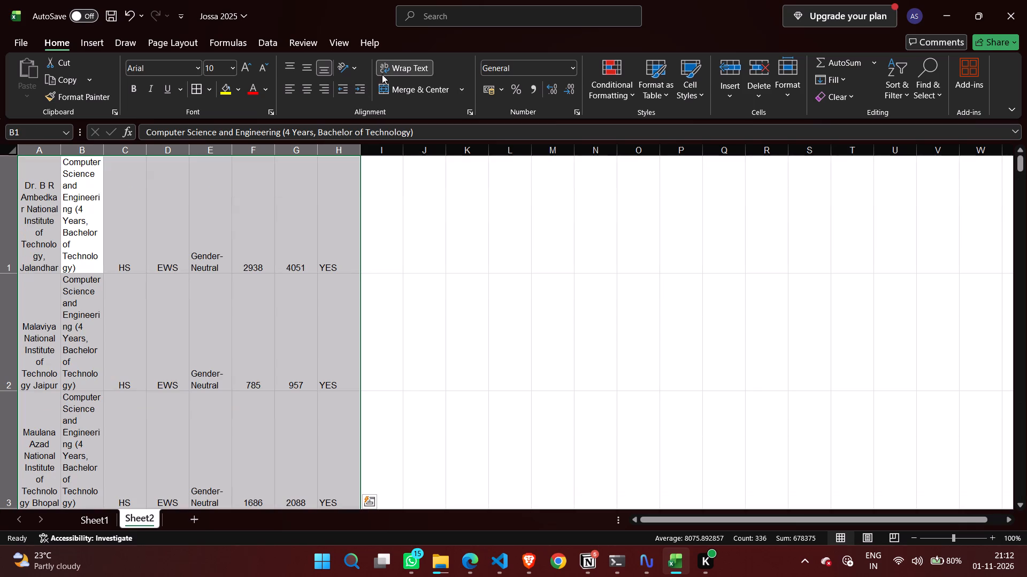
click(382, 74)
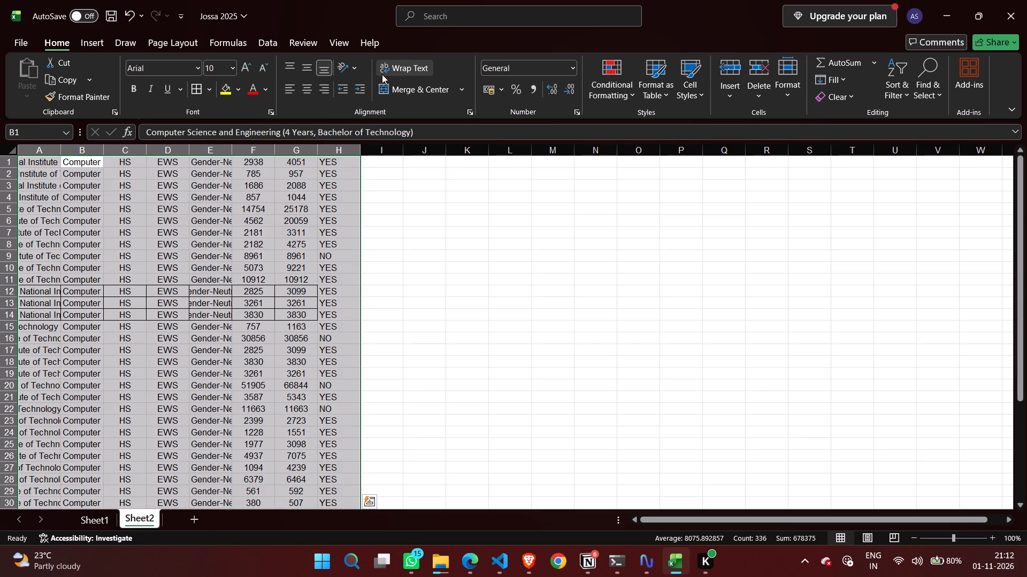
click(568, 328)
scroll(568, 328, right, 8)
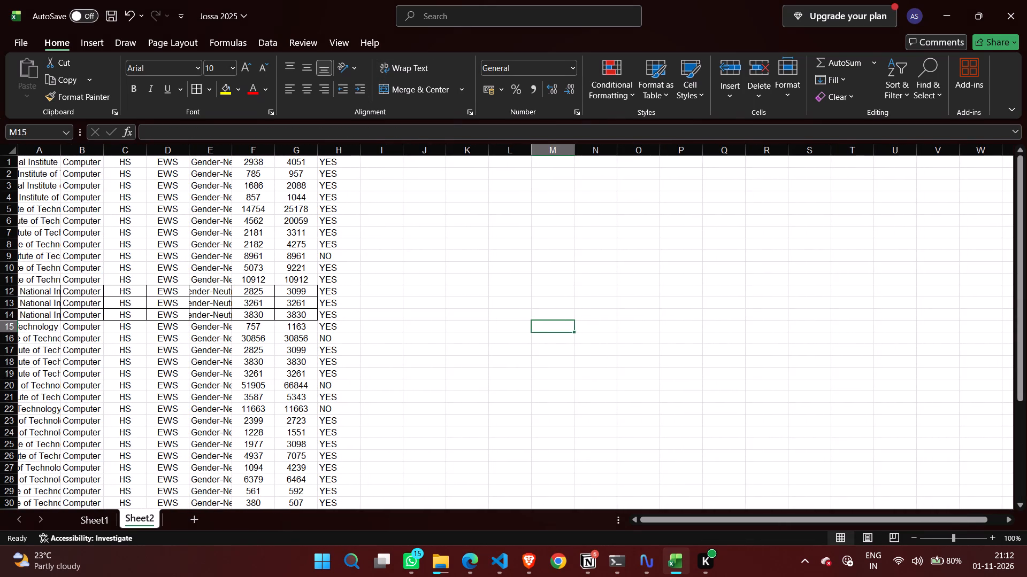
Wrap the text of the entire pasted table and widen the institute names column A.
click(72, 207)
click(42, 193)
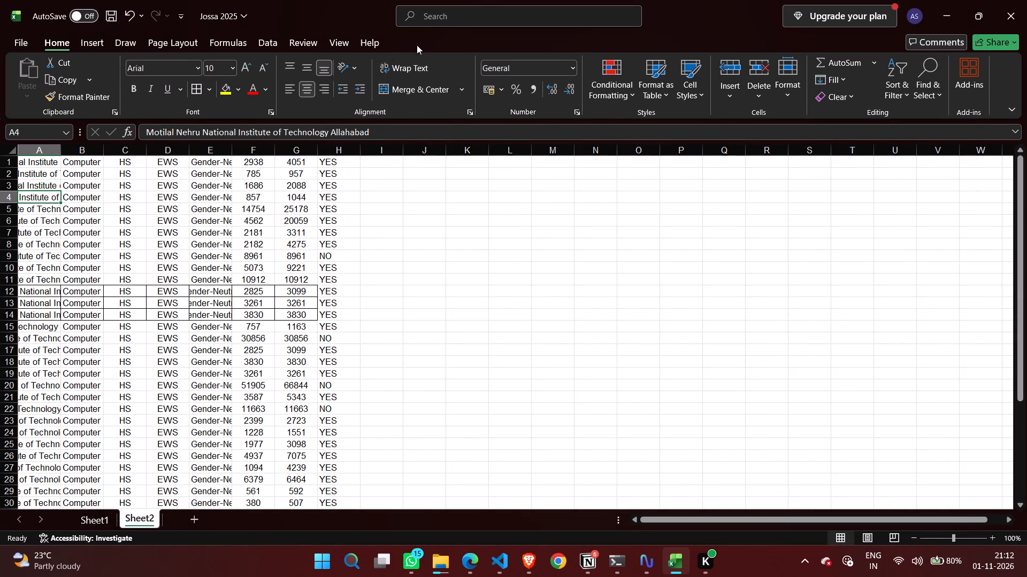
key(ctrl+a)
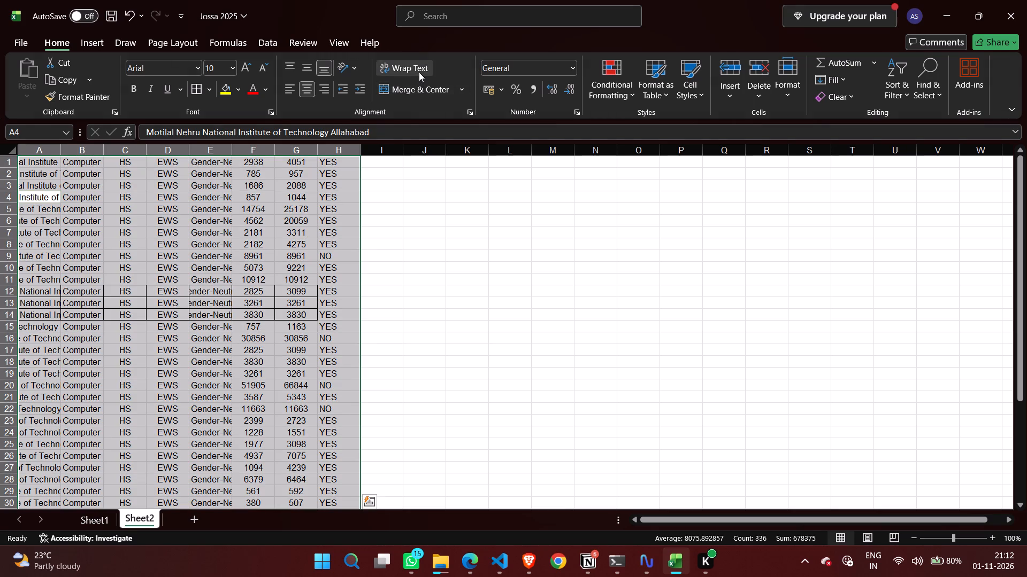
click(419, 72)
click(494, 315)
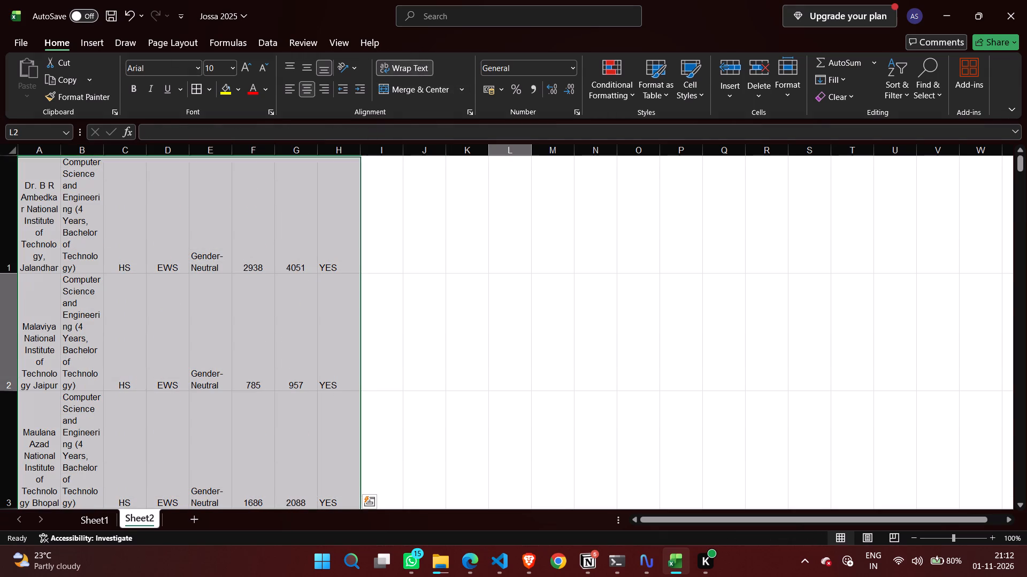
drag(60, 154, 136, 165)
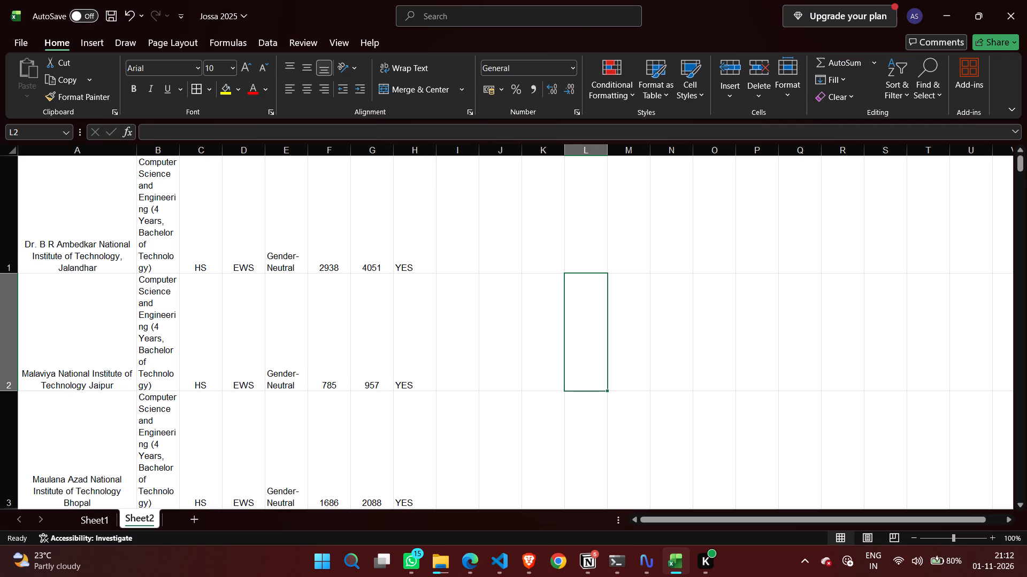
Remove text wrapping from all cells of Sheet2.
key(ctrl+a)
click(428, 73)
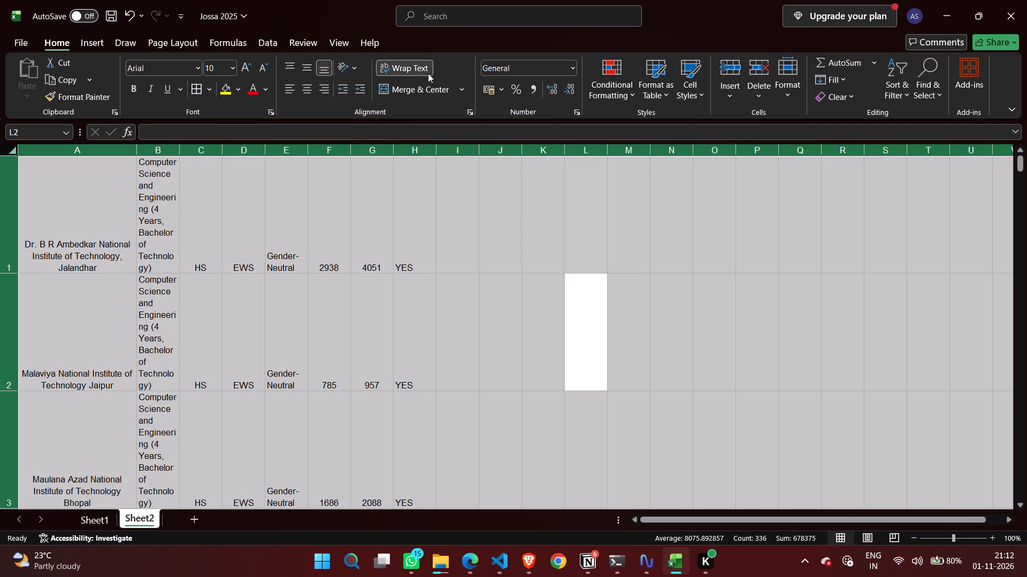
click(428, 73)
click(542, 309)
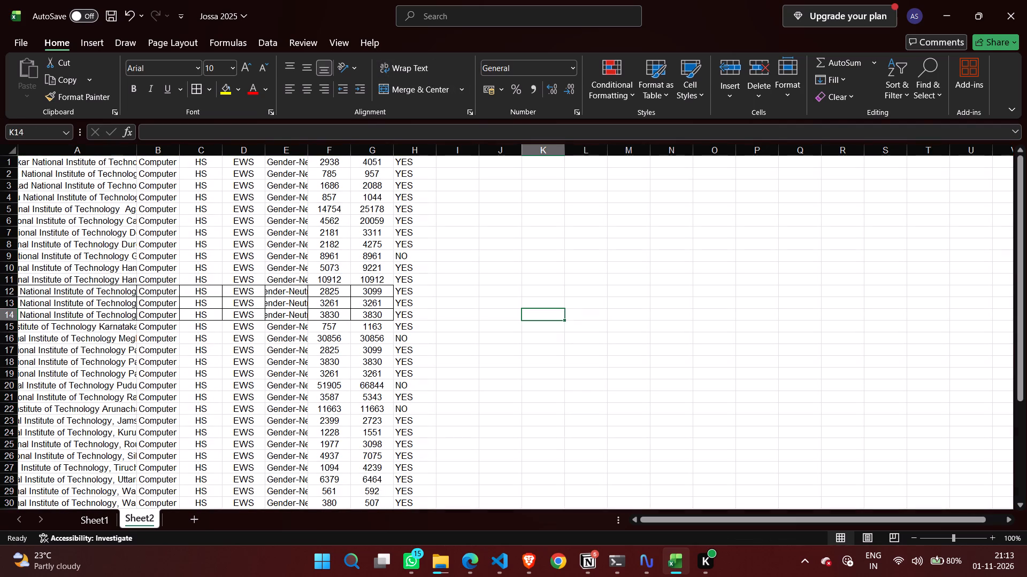
Widen the institute names column A and the program names column B on Sheet2.
drag(137, 153, 225, 147)
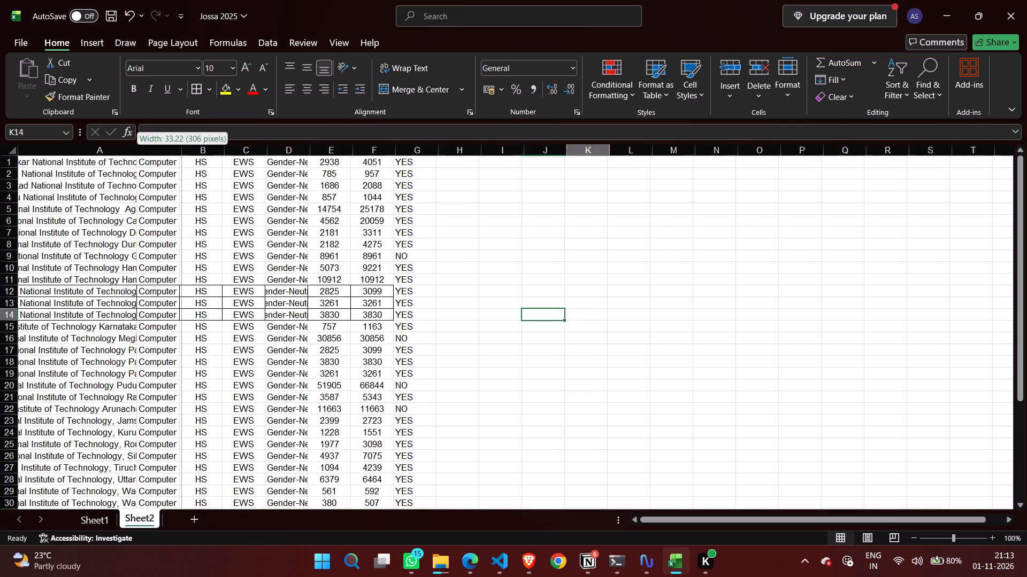
drag(225, 147, 170, 179)
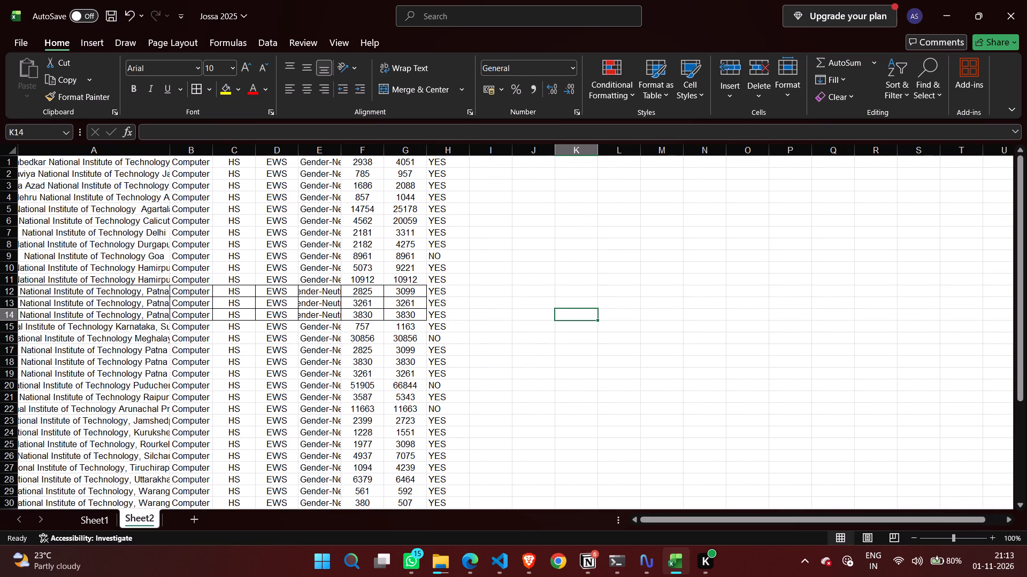
click(199, 158)
drag(214, 152, 294, 179)
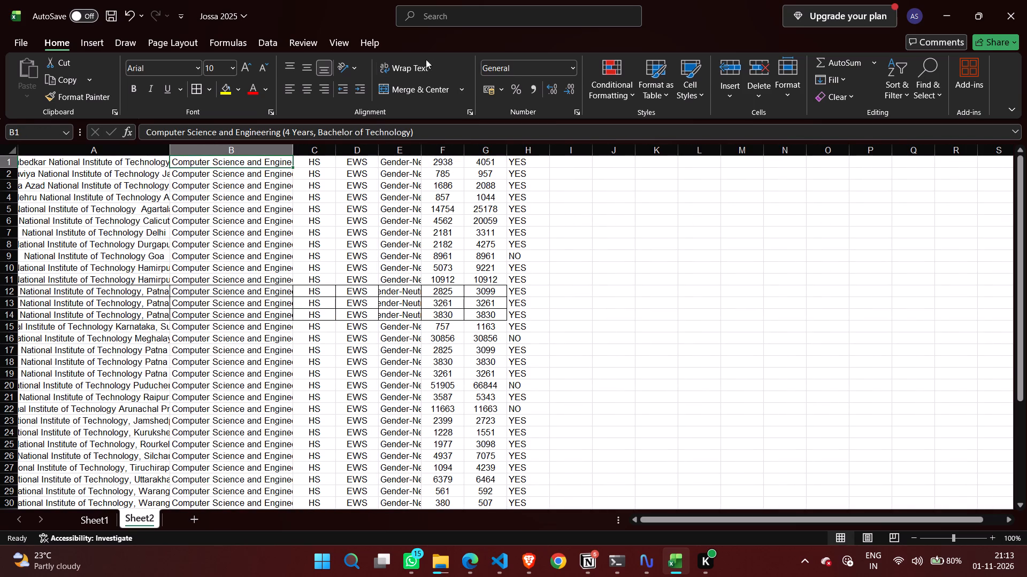
Apply Wrap Text to the entire pasted table on Sheet2.
click(416, 65)
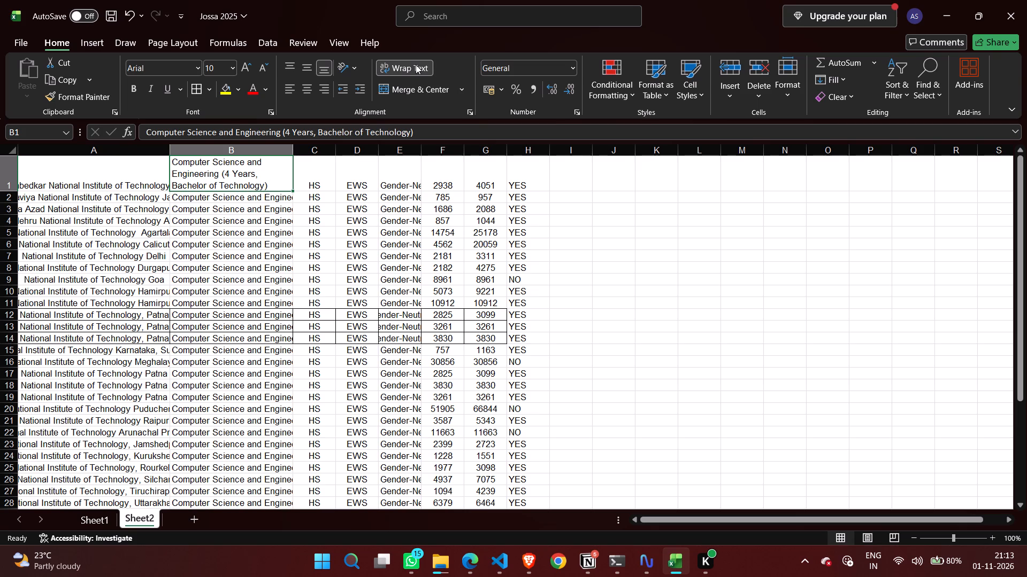
click(416, 65)
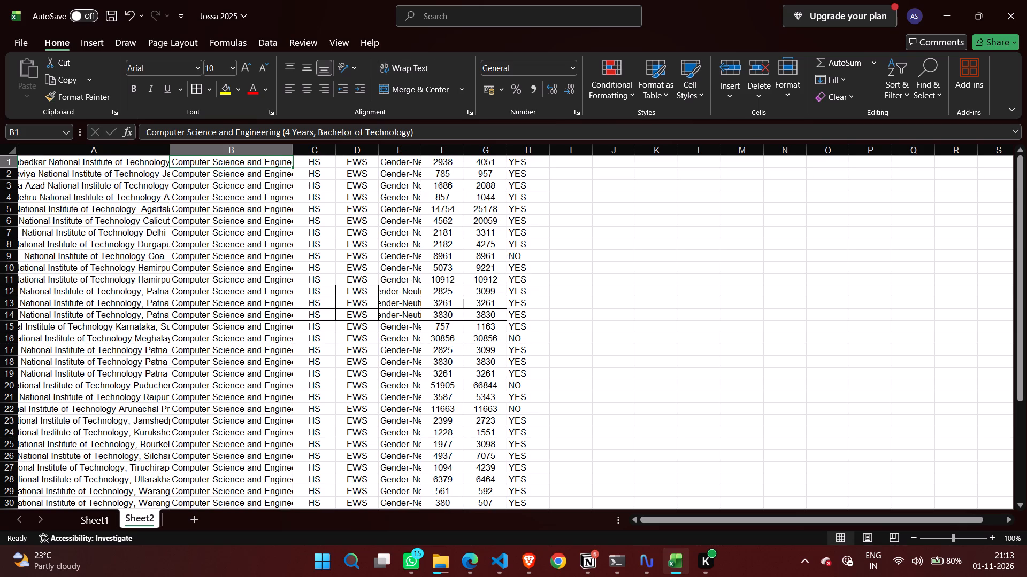
key(ctrl+a)
click(417, 71)
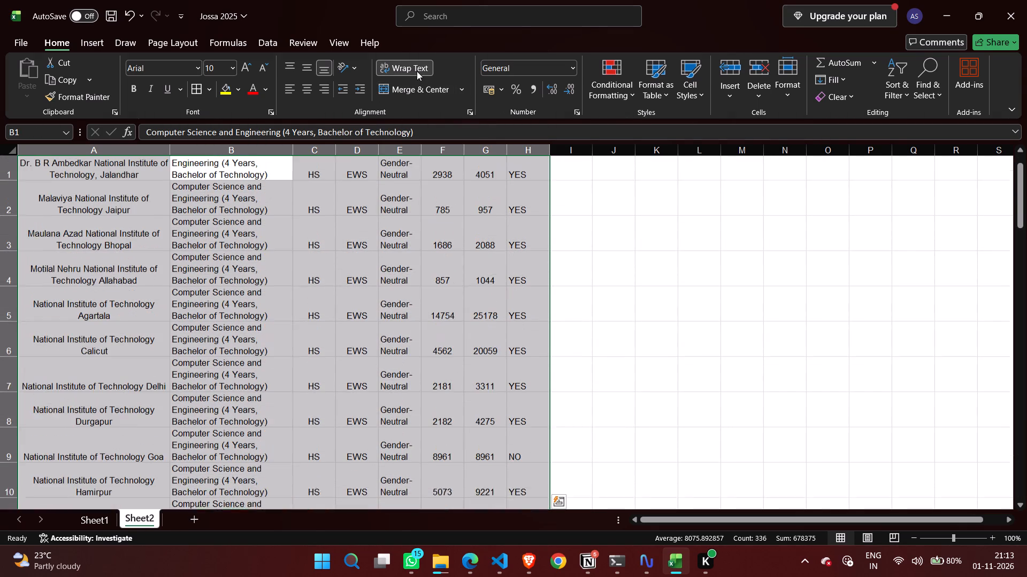
click(668, 355)
scroll(668, 355, up, 8)
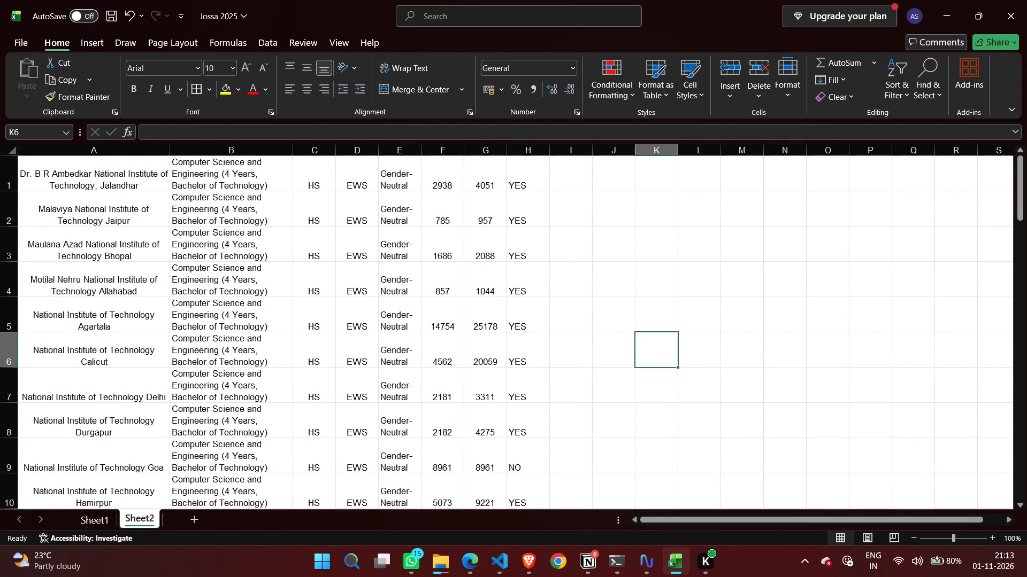
Widen columns A and B further so the program names wrap onto two lines.
drag(171, 152, 240, 167)
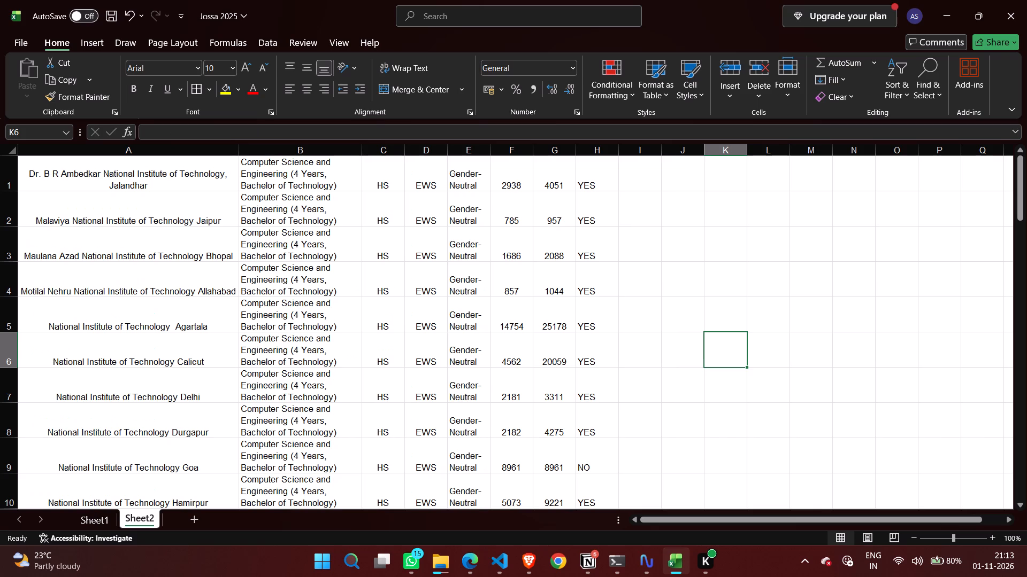
drag(361, 150, 450, 157)
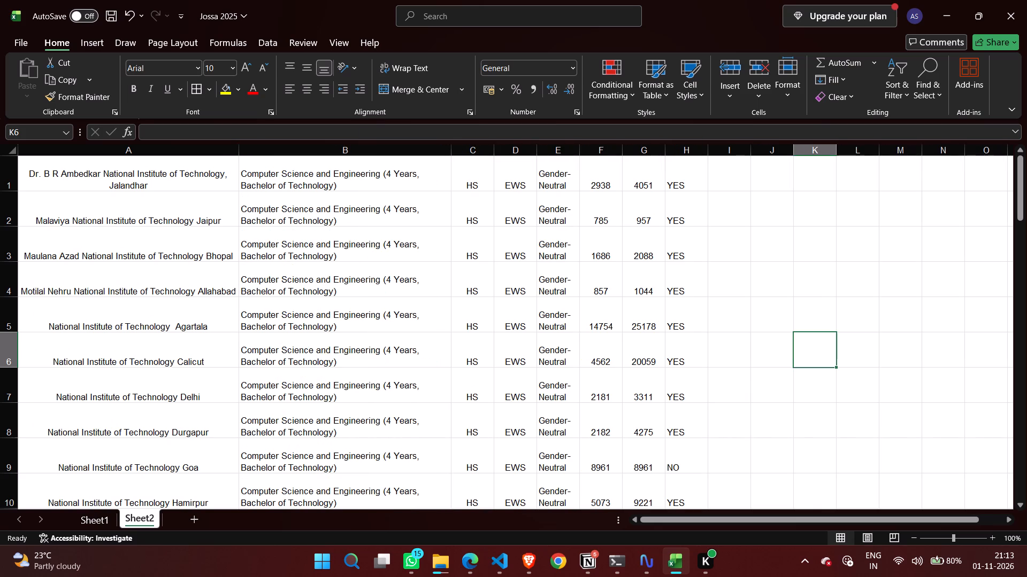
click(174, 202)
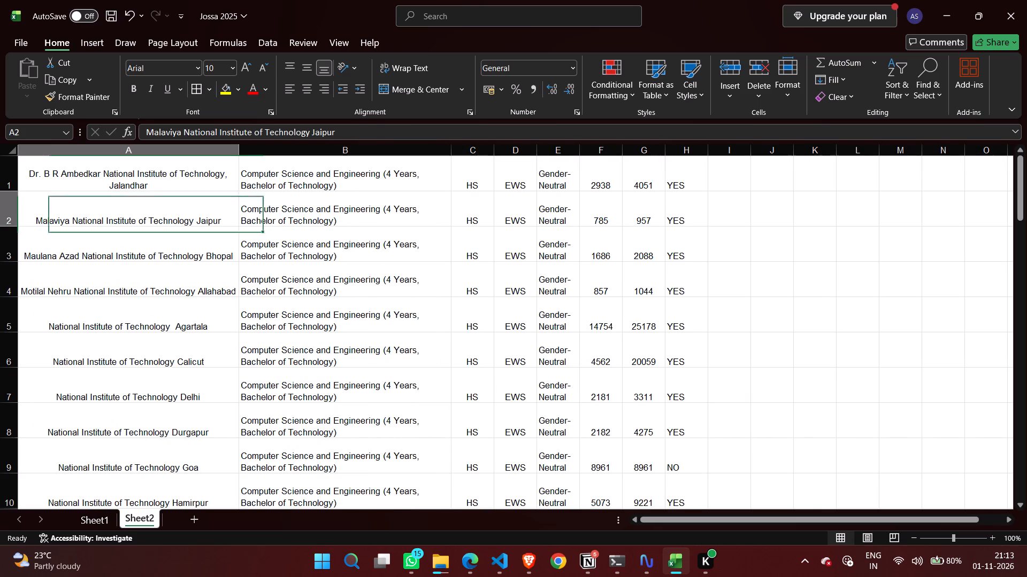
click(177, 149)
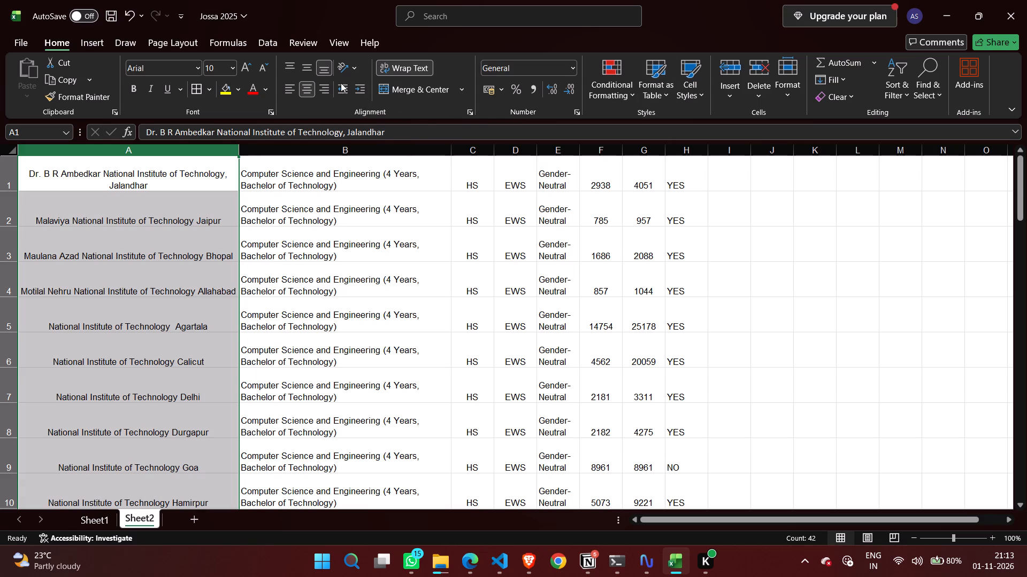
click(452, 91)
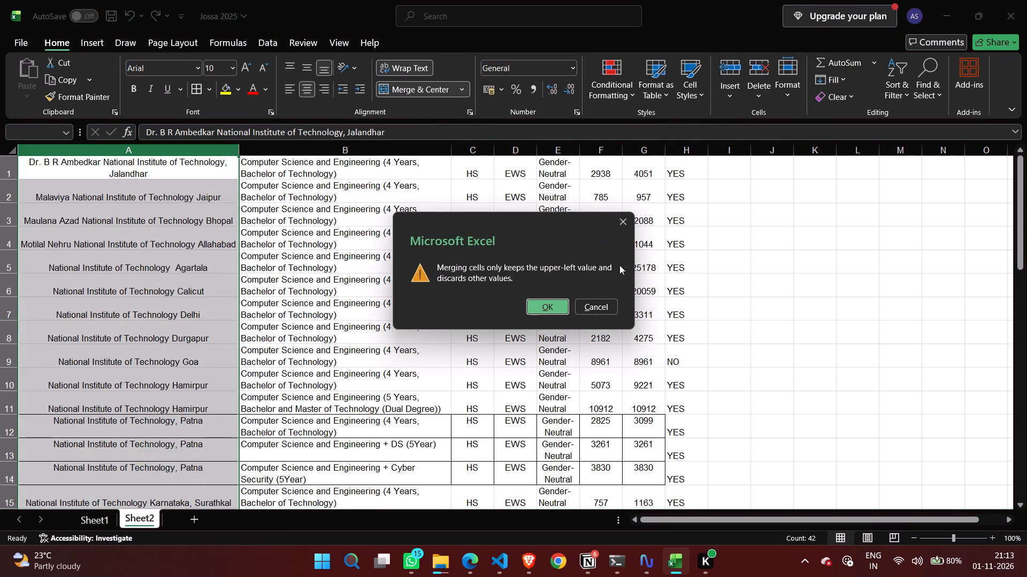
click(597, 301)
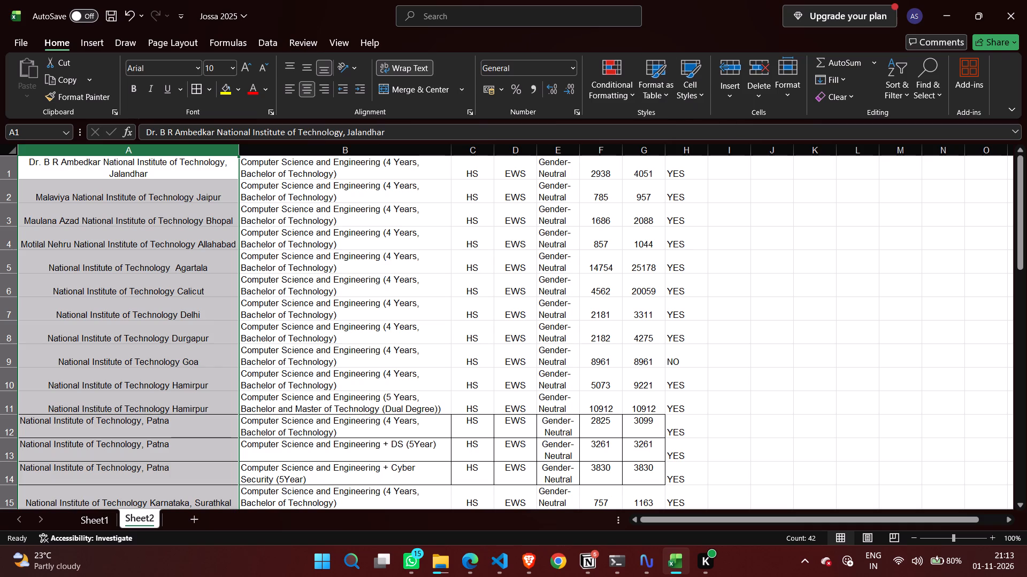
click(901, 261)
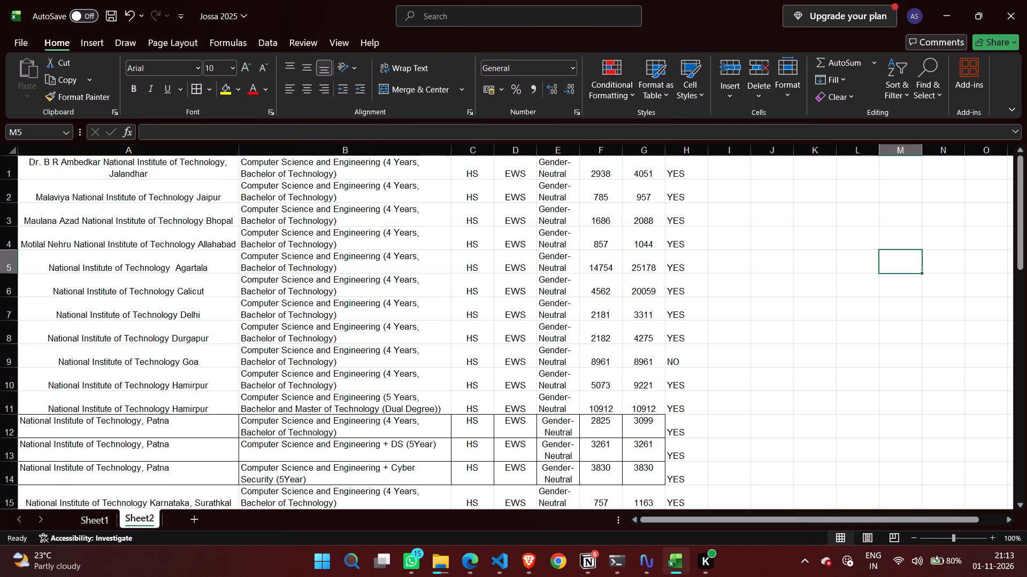
Widen column E on Sheet2 so the Gender-Neutral entries fit on one line.
click(190, 194)
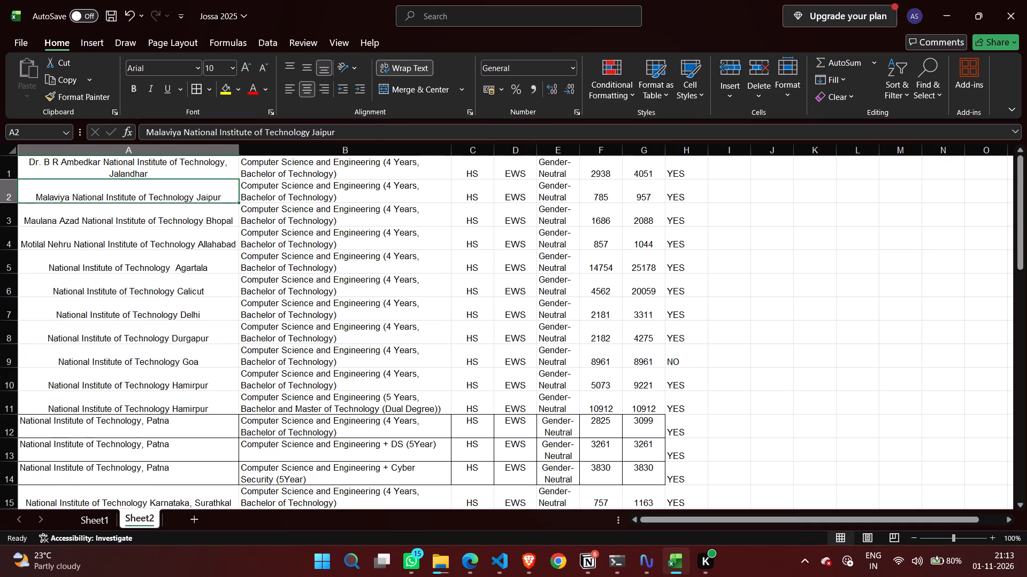
drag(578, 148, 630, 162)
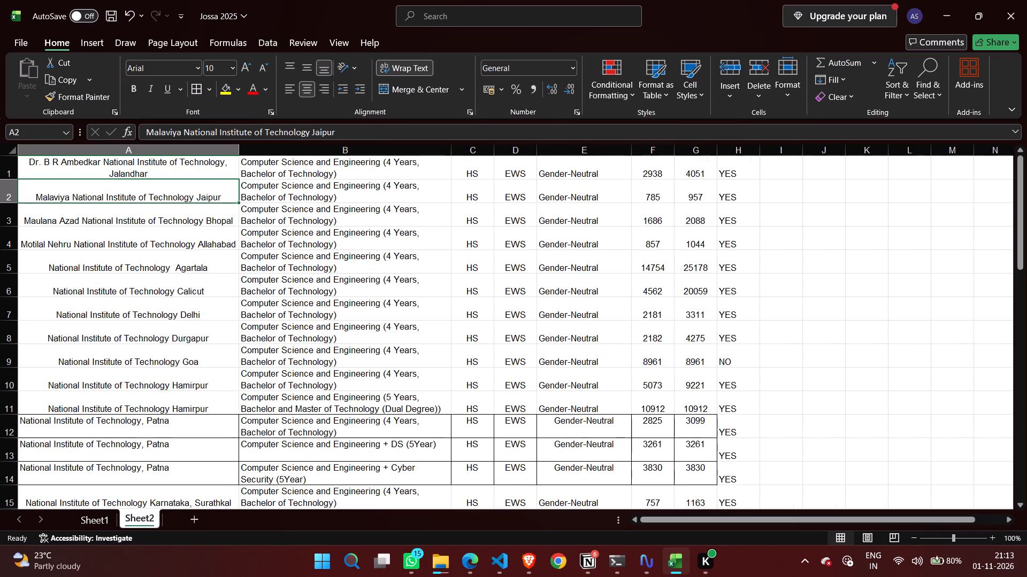
click(903, 217)
scroll(821, 415, right, 1)
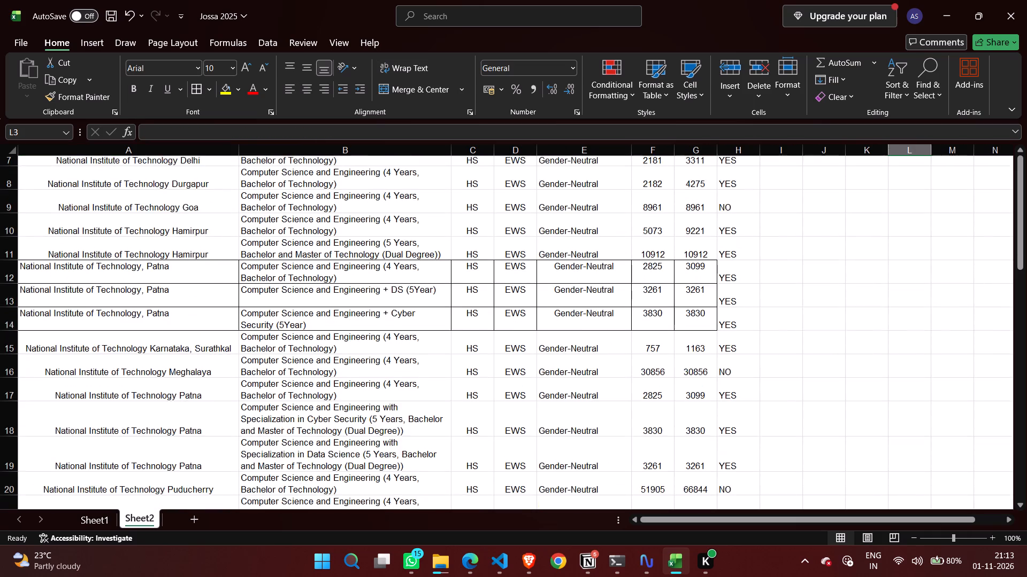
scroll(821, 415, right, 1)
Remove all cell borders from the entire pasted table on Sheet2 with the No Border option.
click(101, 166)
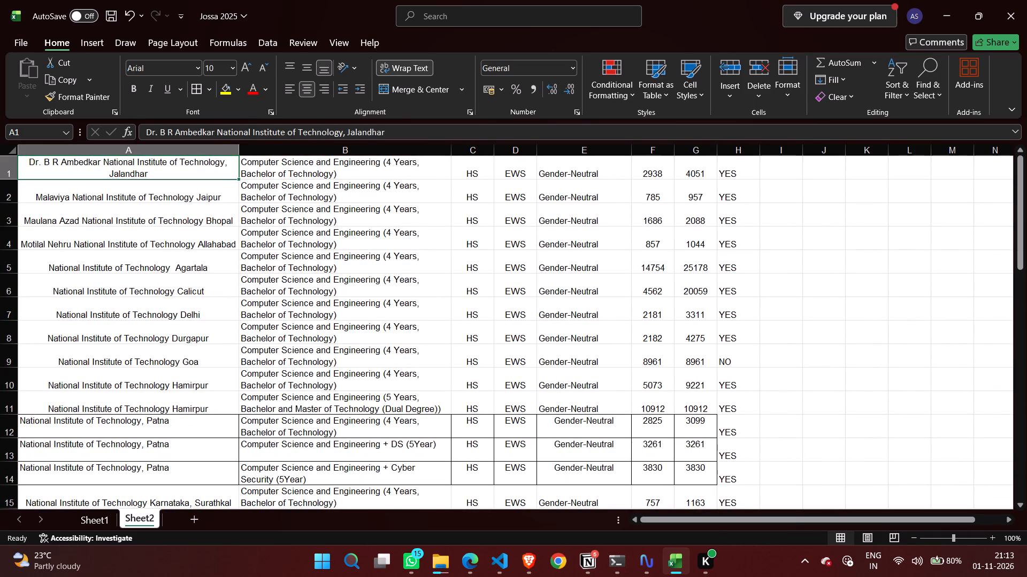
key(ctrl+a)
click(209, 89)
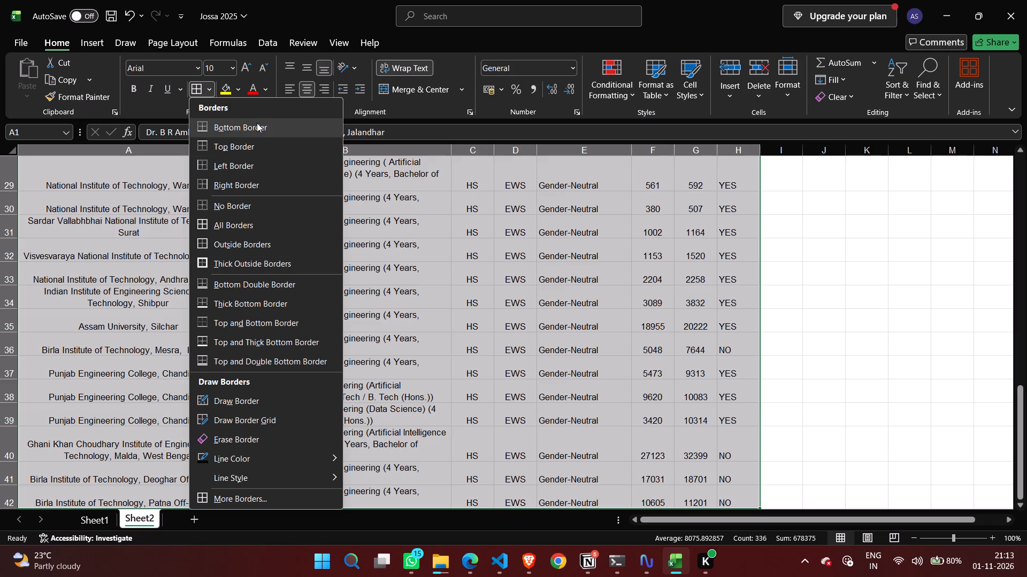
click(247, 196)
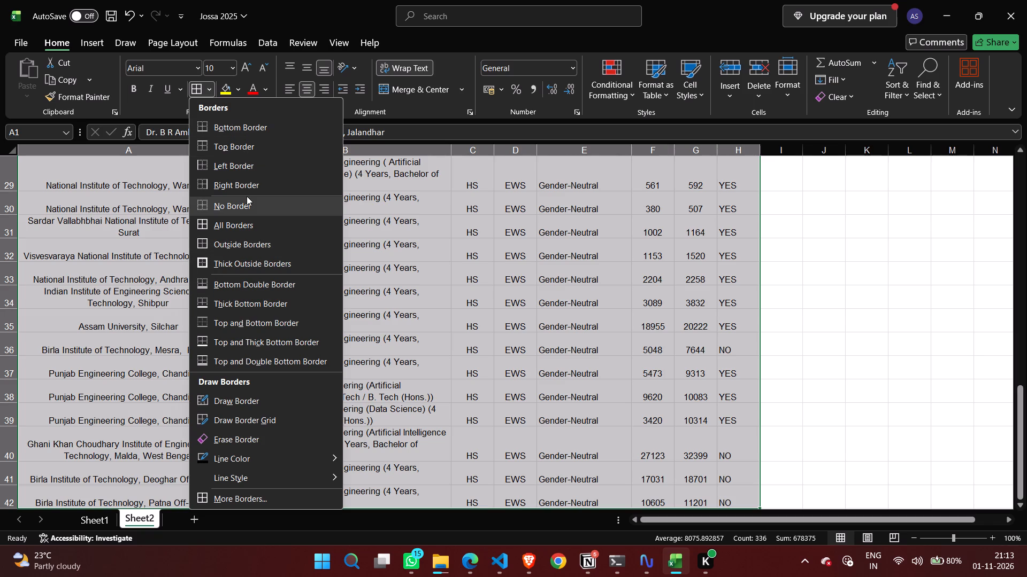
click(248, 204)
click(911, 309)
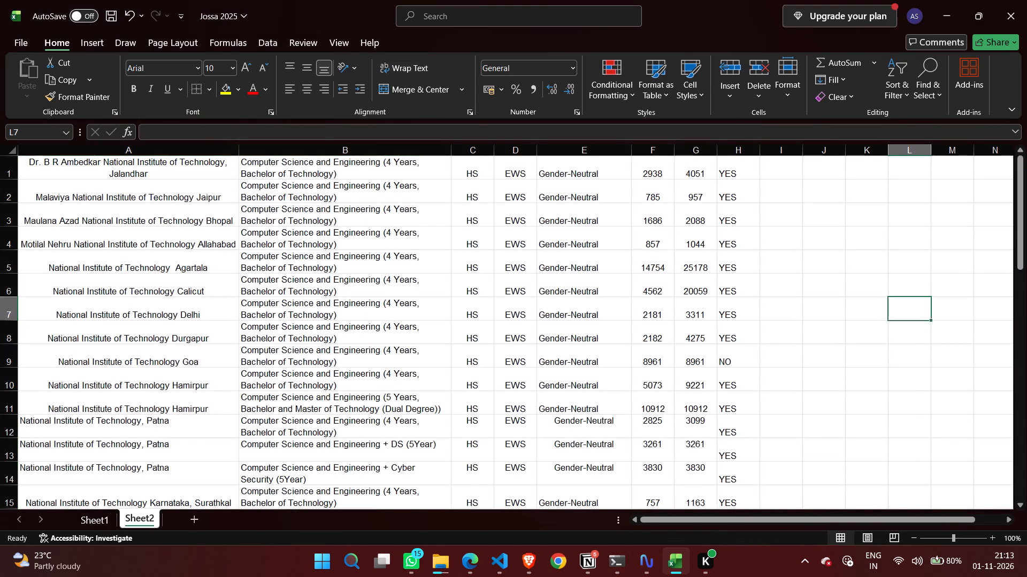
scroll(911, 309, down, 8)
scroll(911, 309, up, 17)
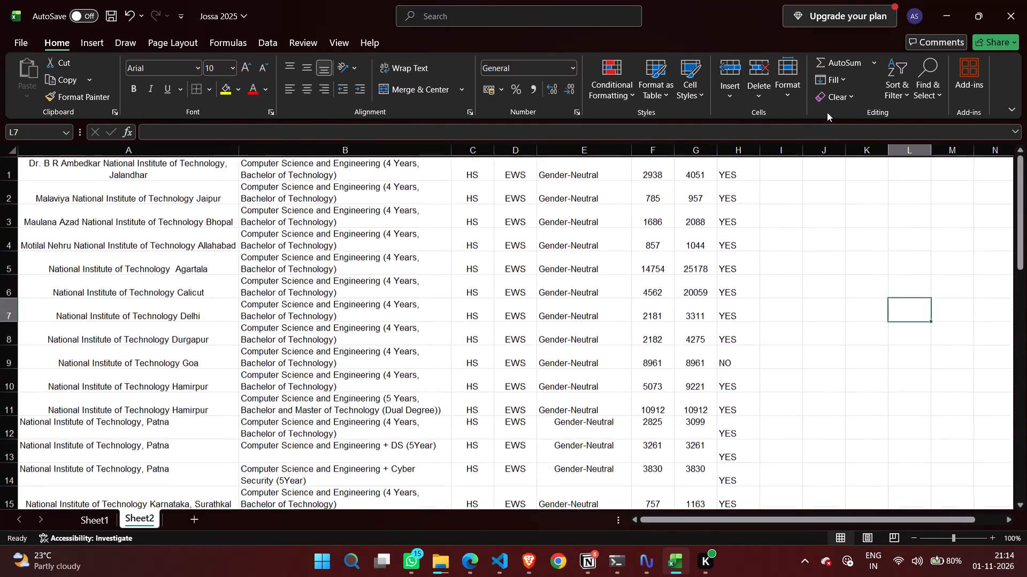
Insert an empty row above the first record on Sheet2 and increase its height for the headers.
click(771, 170)
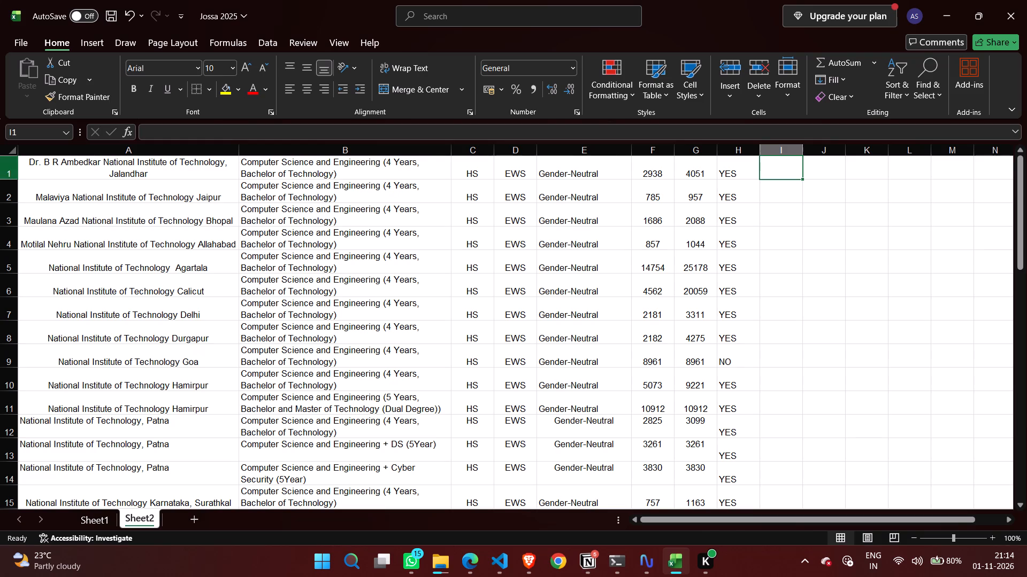
click(8, 166)
right_click(8, 166)
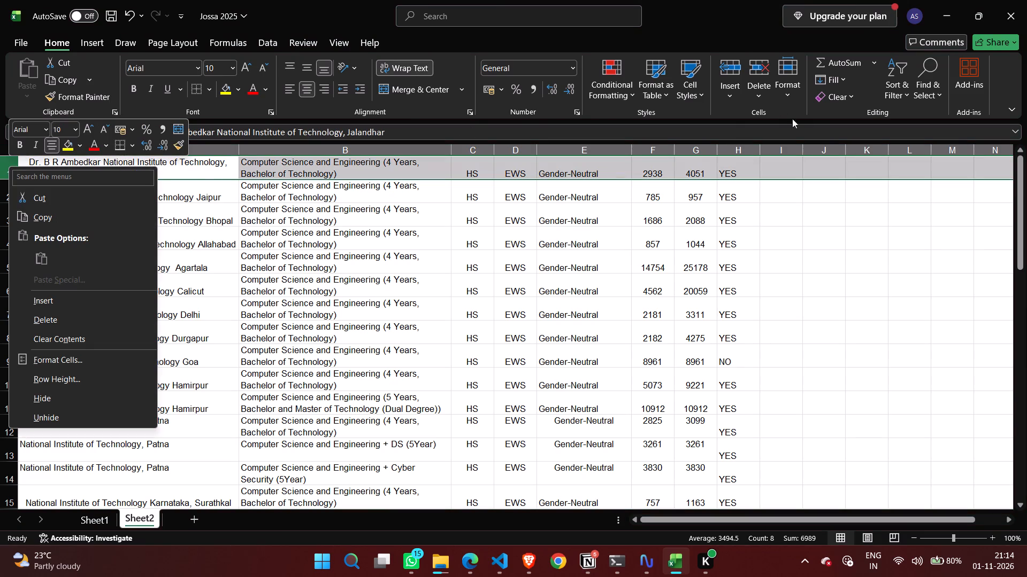
click(812, 116)
click(735, 88)
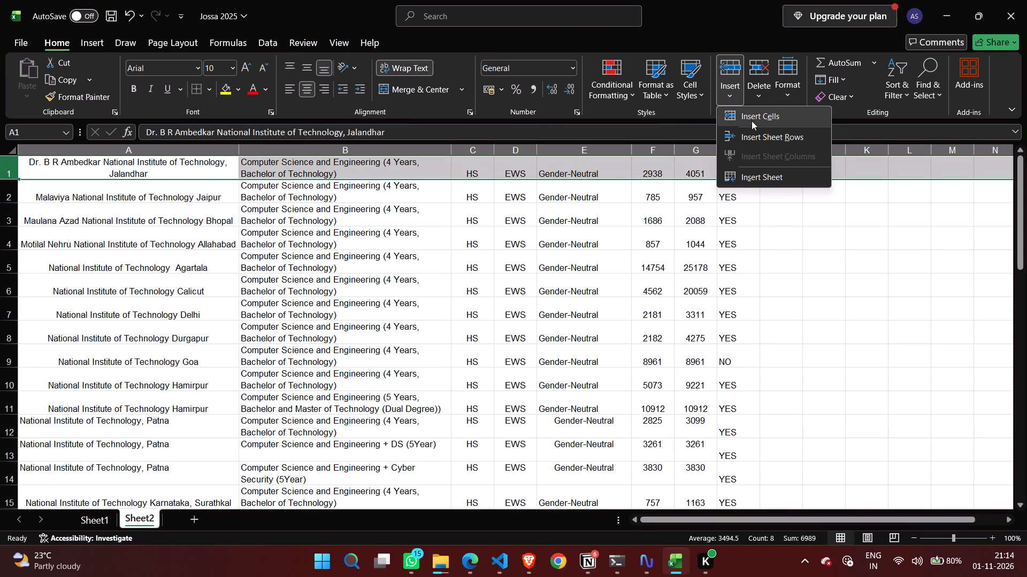
click(752, 116)
click(854, 347)
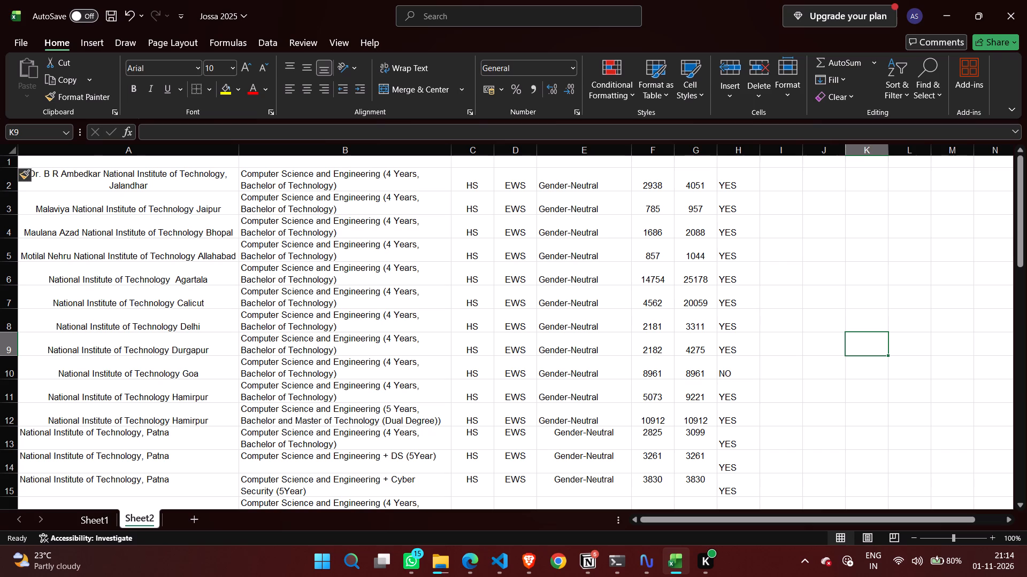
drag(7, 168, 9, 185)
Enter the column headers COLLEGE, PROGRAM, QUOTA and CATEGORY in cells A1 to D1.
click(98, 173)
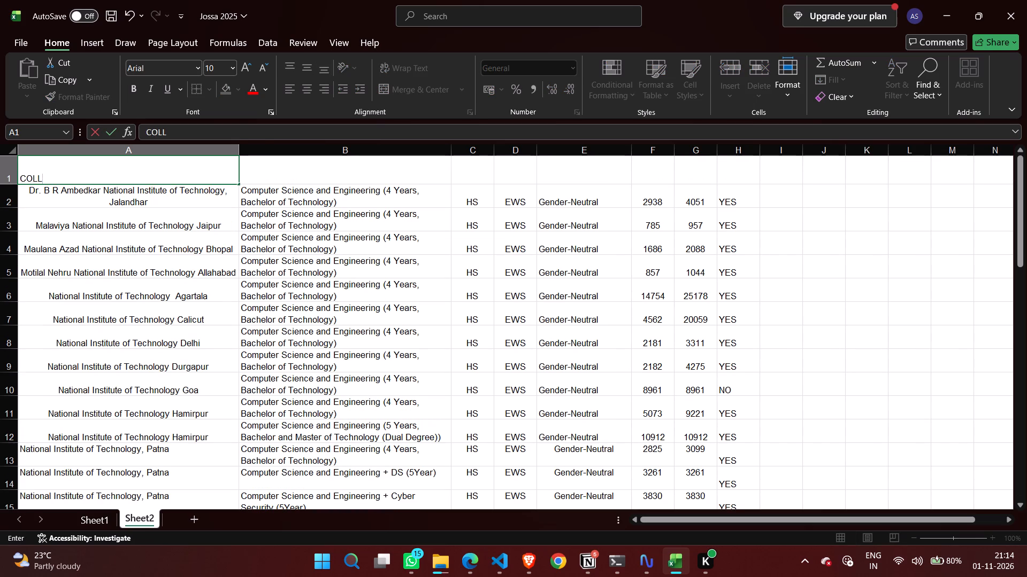
text(EGE)
key(Tab)
text(pRO)
key(BackSpace)
key(BackSpace)
key(BackSpace)
text(PROGRAM)
key(Tab)
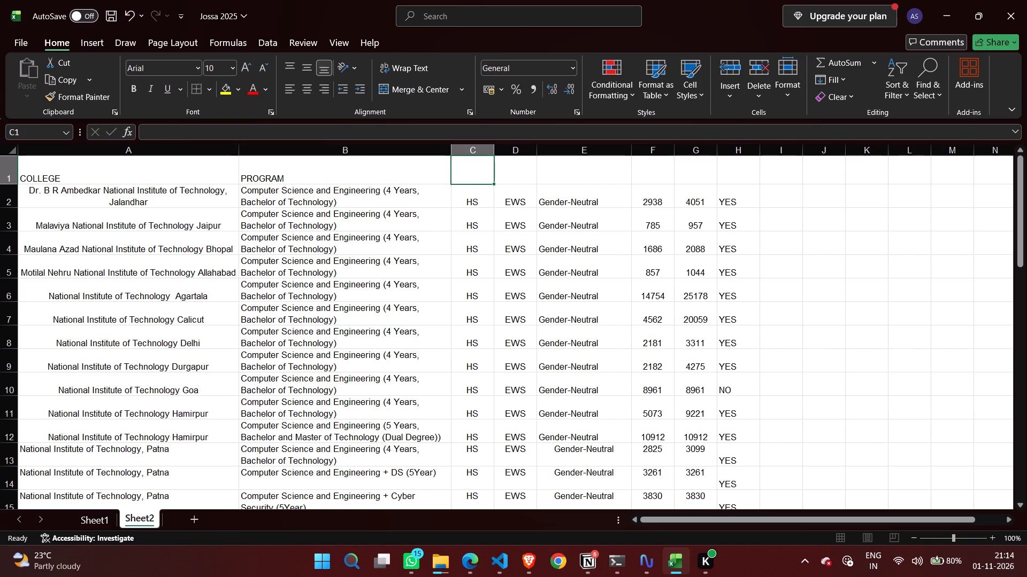
text(QUOTA)
key(Tab)
text(CATE)
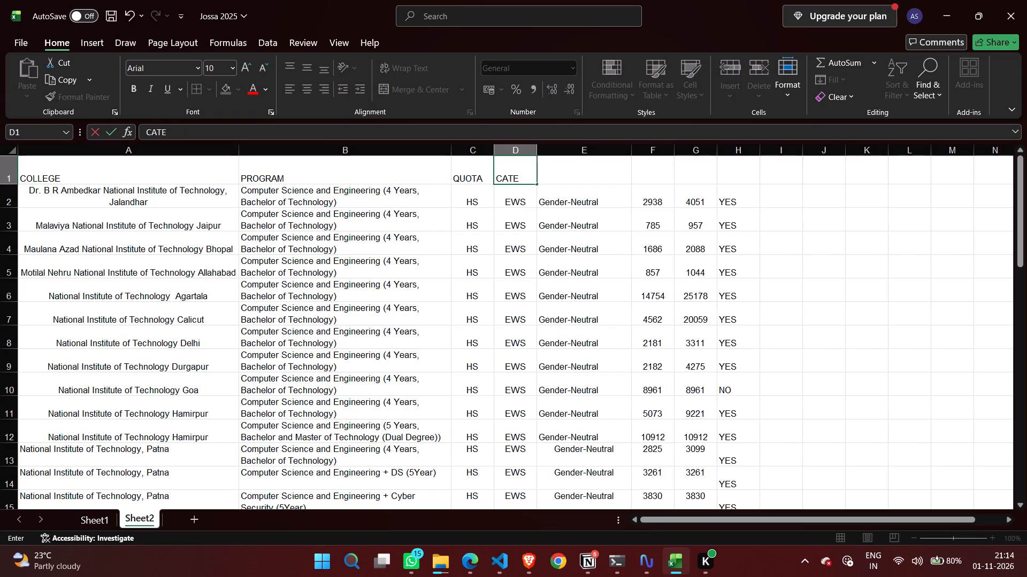
text(GORY)
key(Tab)
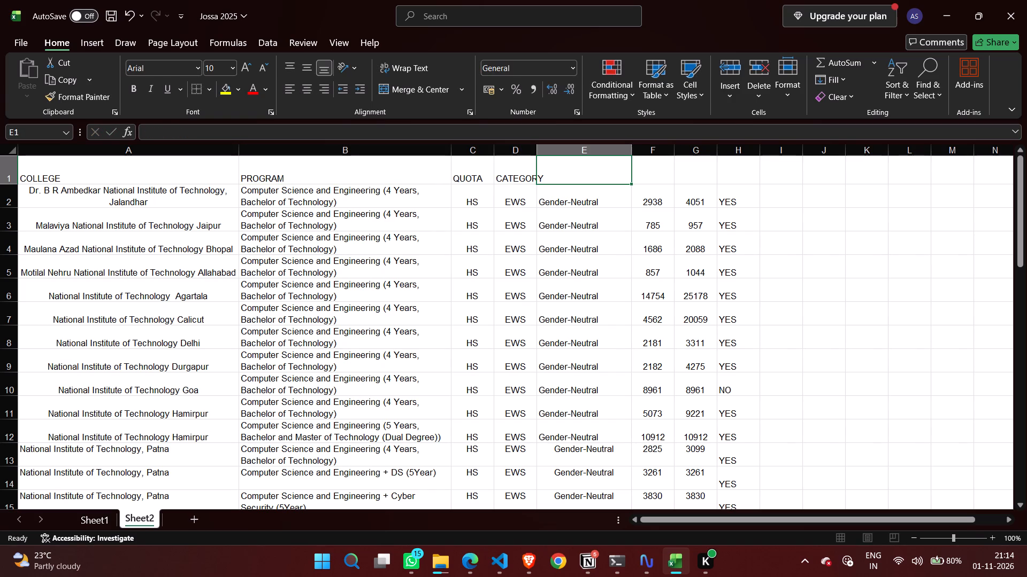
Enter the column headers Gender-Neutral, O, C, P, SUM and AVG in cells E1 to J1.
text(GENDE)
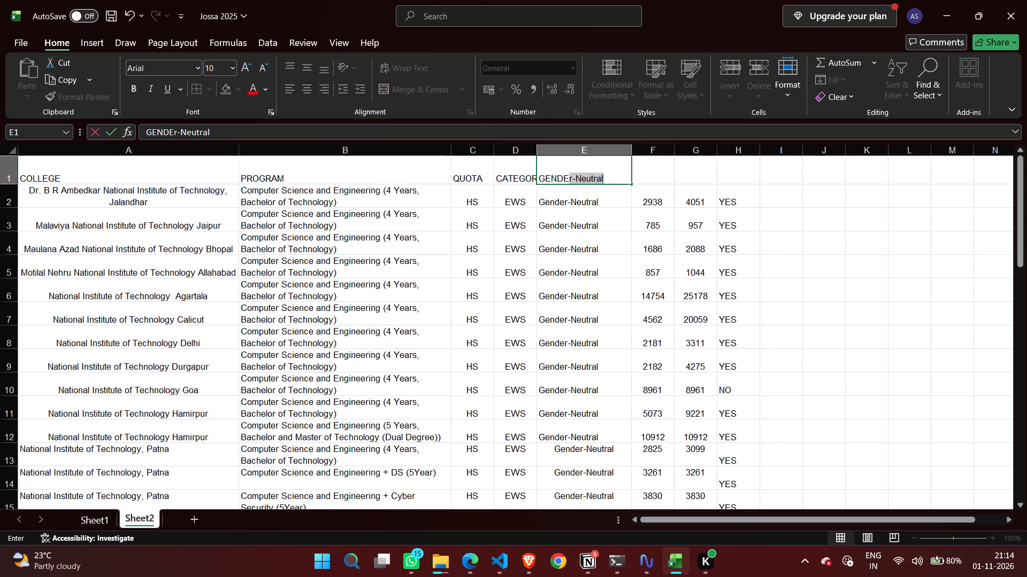
key(r)
key(Tab)
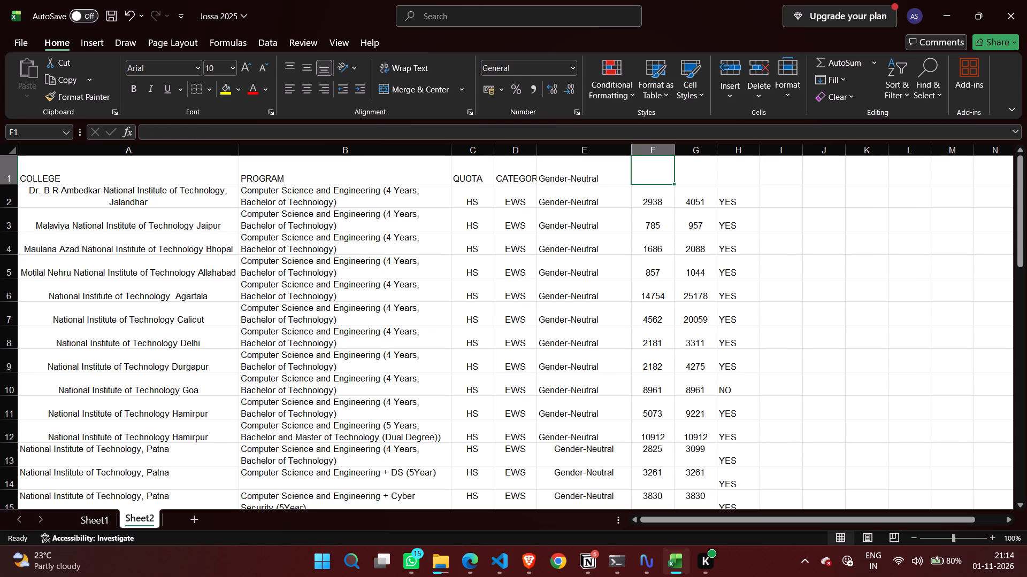
key(o)
key(Tab)
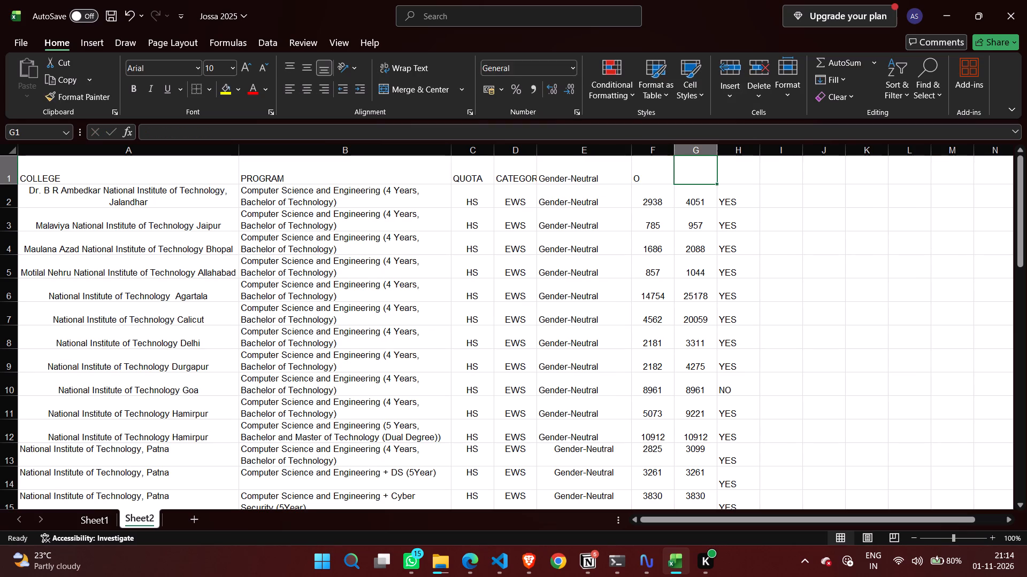
key(c)
key(Tab)
key(p)
key(Tab)
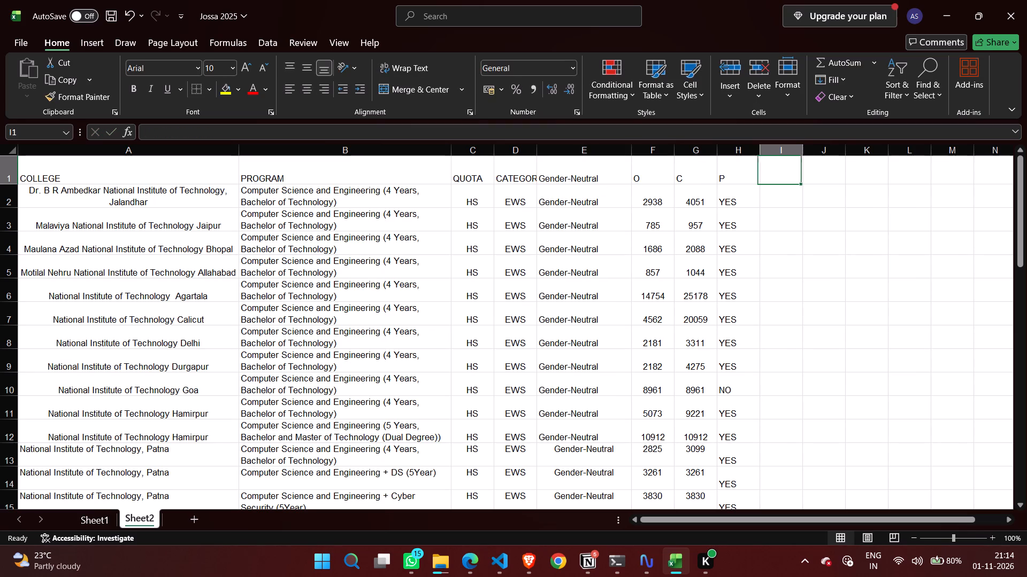
text(SUM)
key(Tab)
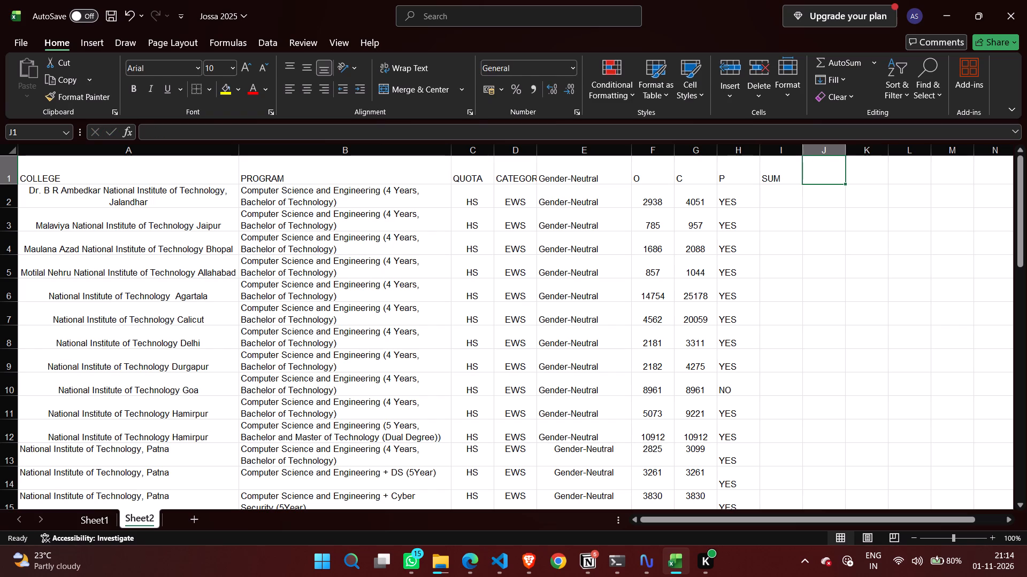
text(AVG)
key(Tab)
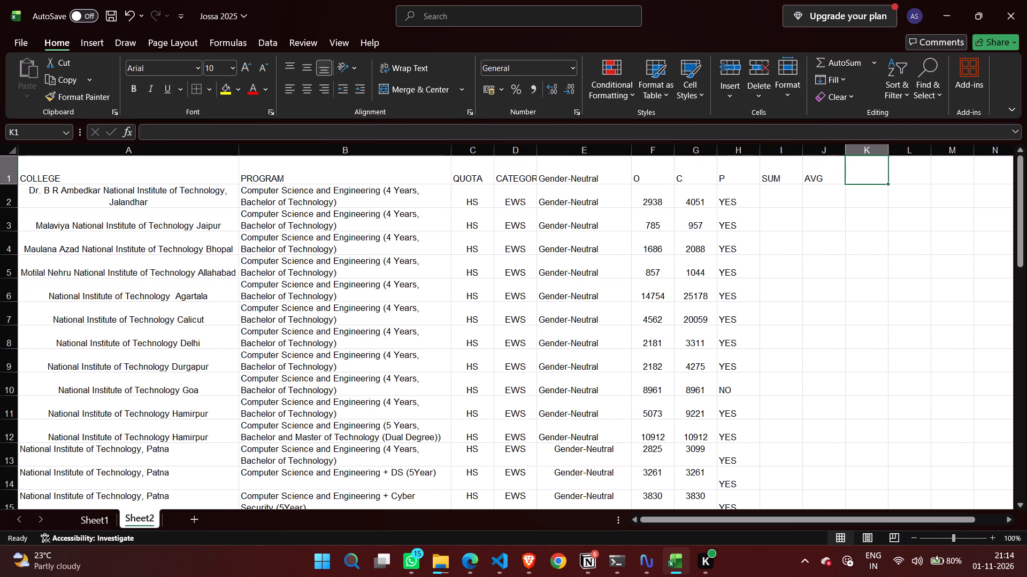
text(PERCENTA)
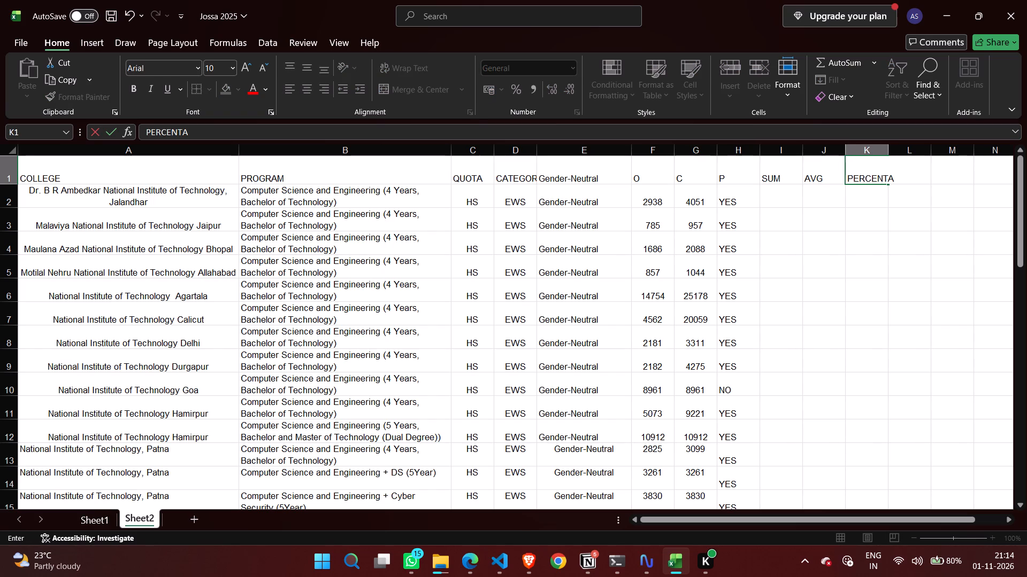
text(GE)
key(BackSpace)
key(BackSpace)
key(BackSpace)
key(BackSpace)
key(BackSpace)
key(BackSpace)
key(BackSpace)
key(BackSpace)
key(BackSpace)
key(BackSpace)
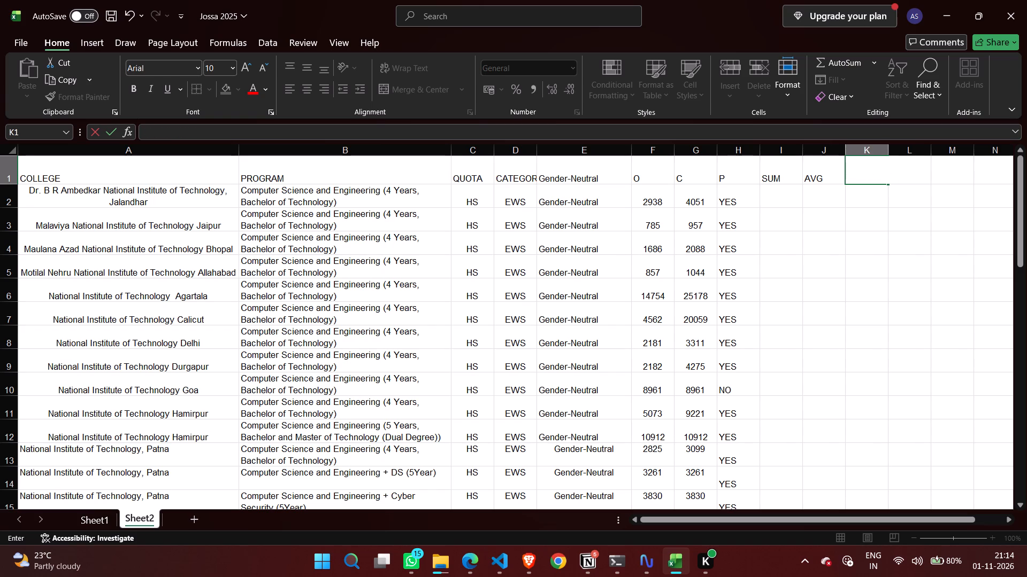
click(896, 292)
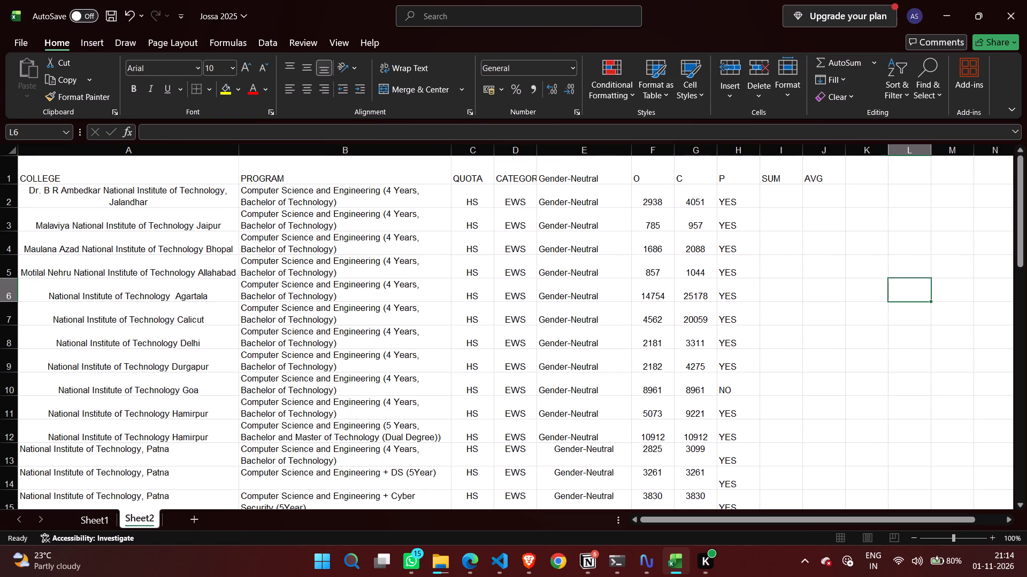
Center the header texts in row 1 both vertically and horizontally.
click(12, 174)
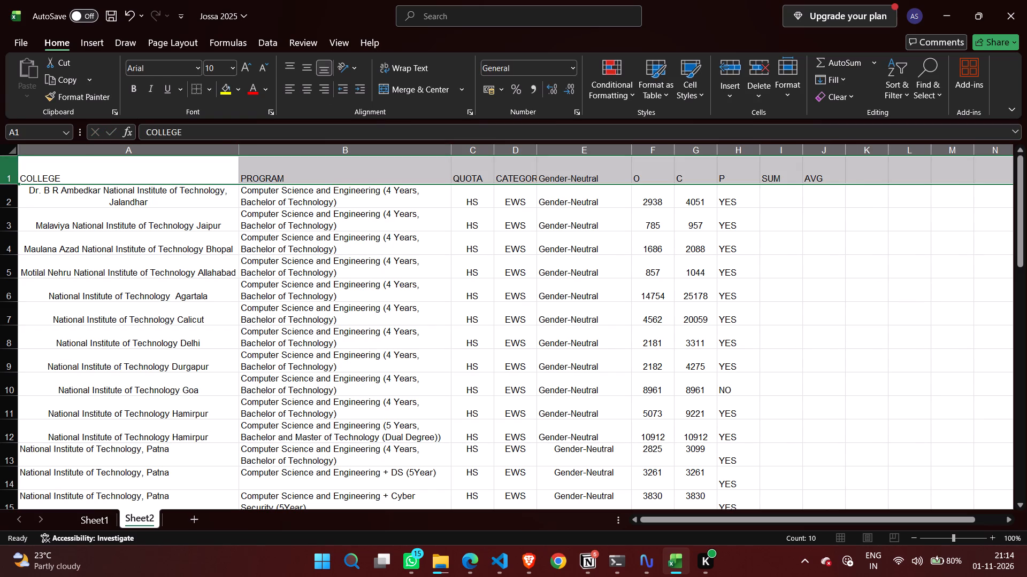
click(307, 67)
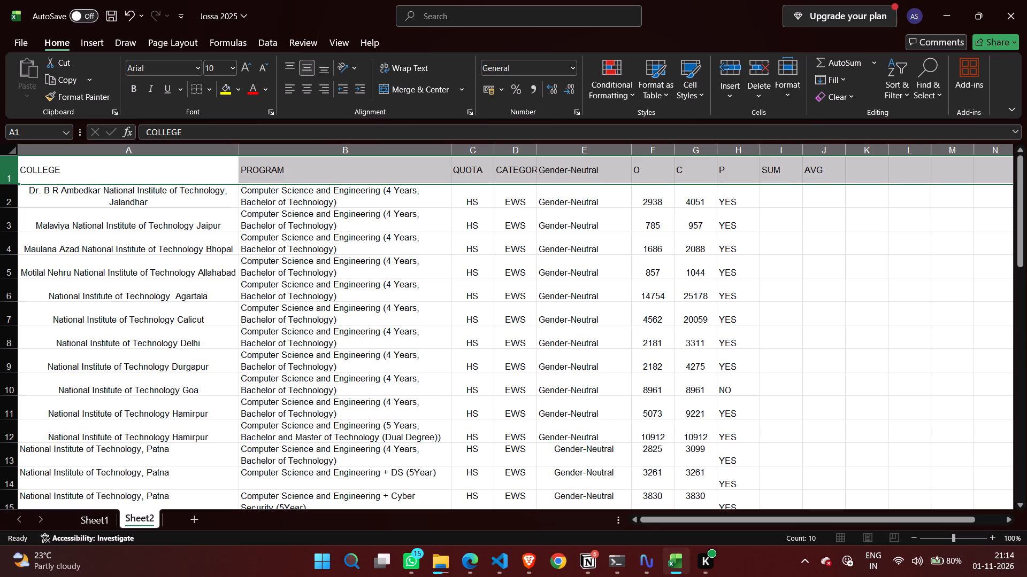
click(309, 88)
Center the contents of the COLLEGE column vertically within their cells.
click(152, 192)
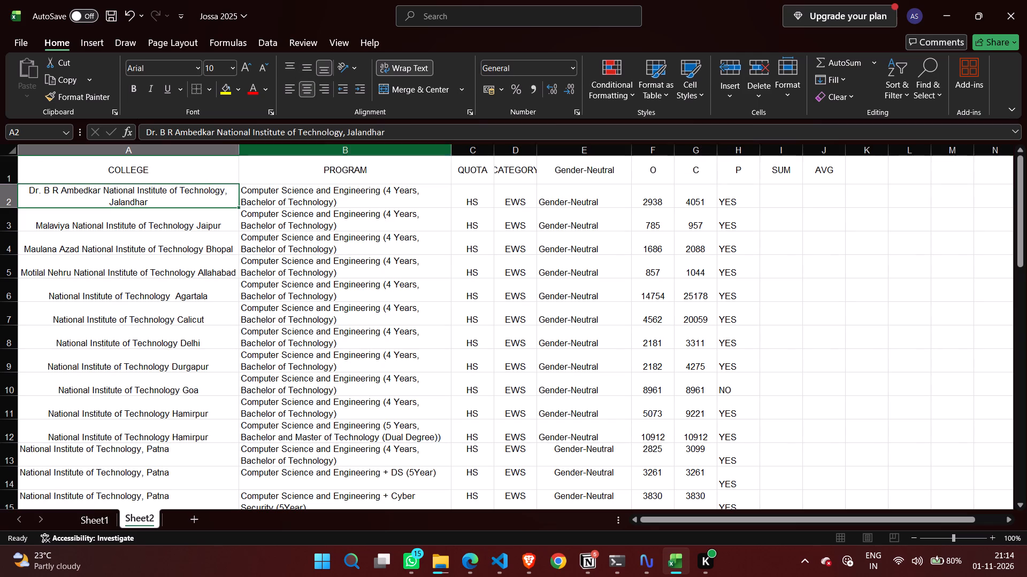
click(145, 152)
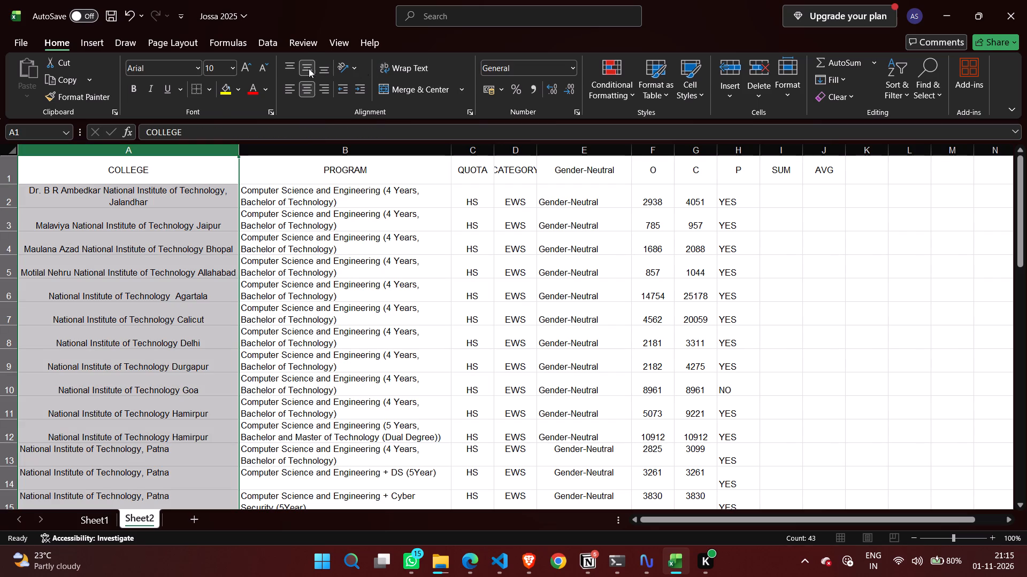
click(305, 67)
click(305, 67)
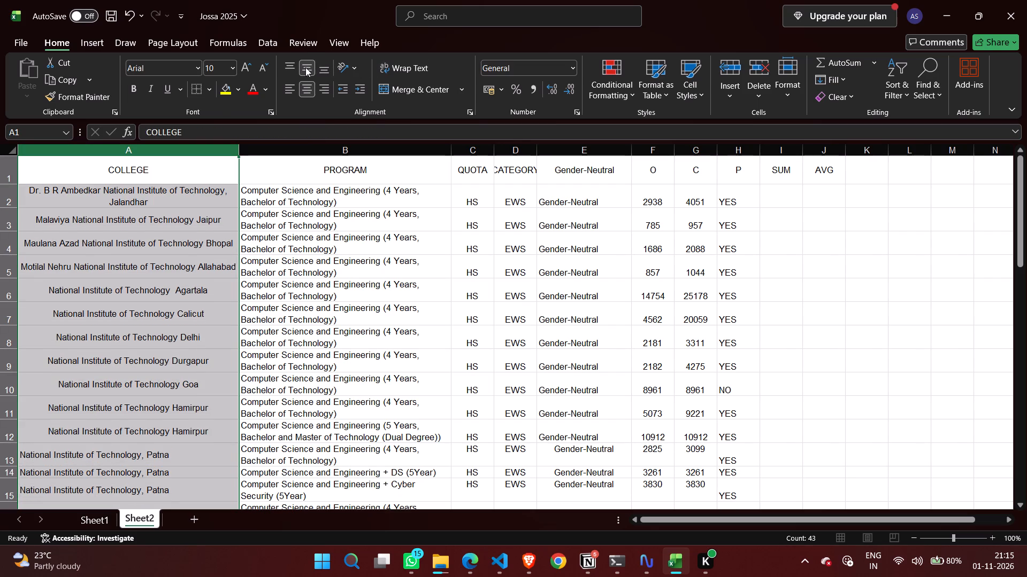
click(803, 244)
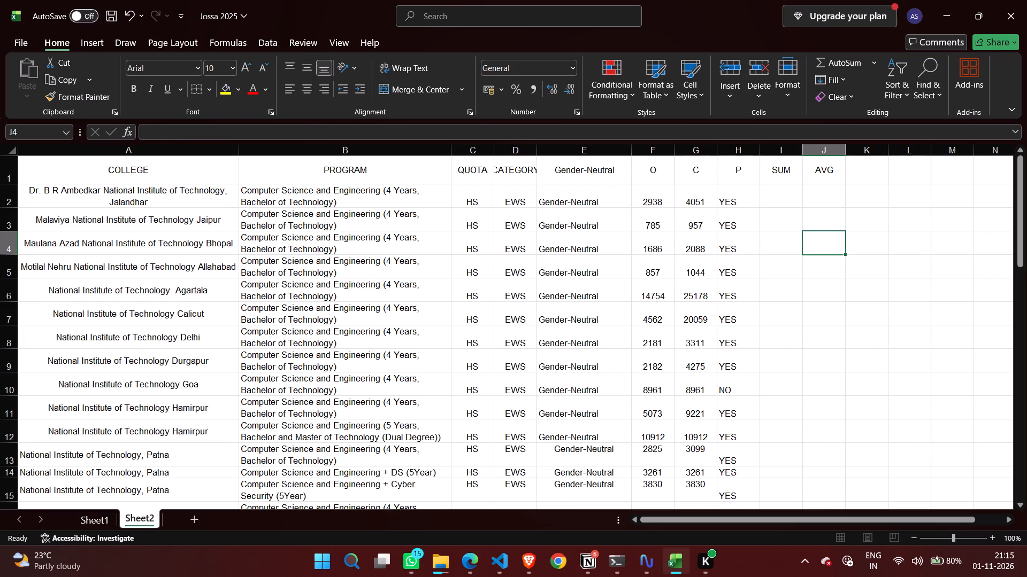
Widen the QUOTA and CATEGORY columns so that the full CATEGORY header fits.
drag(493, 151, 517, 151)
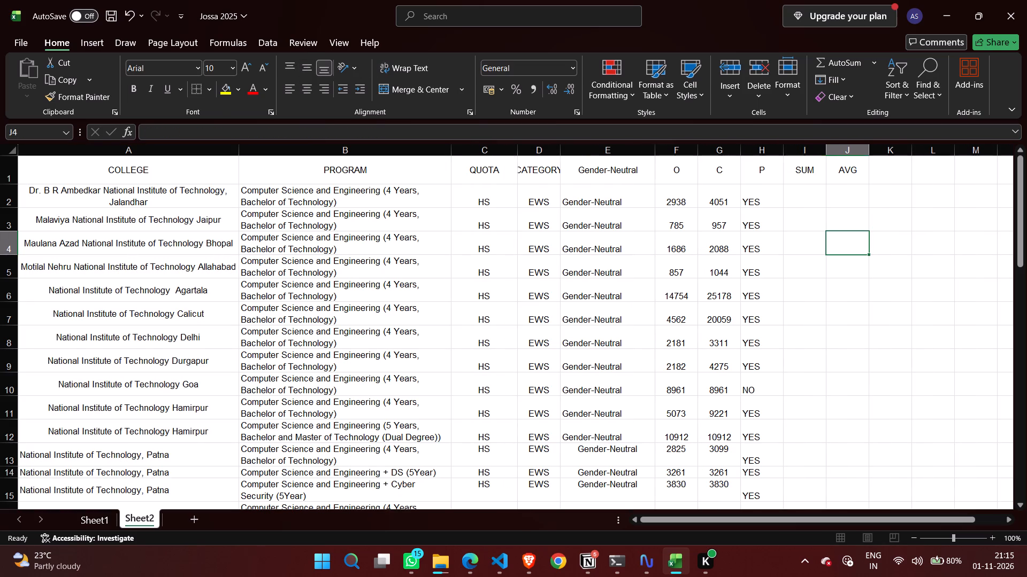
drag(564, 150, 604, 153)
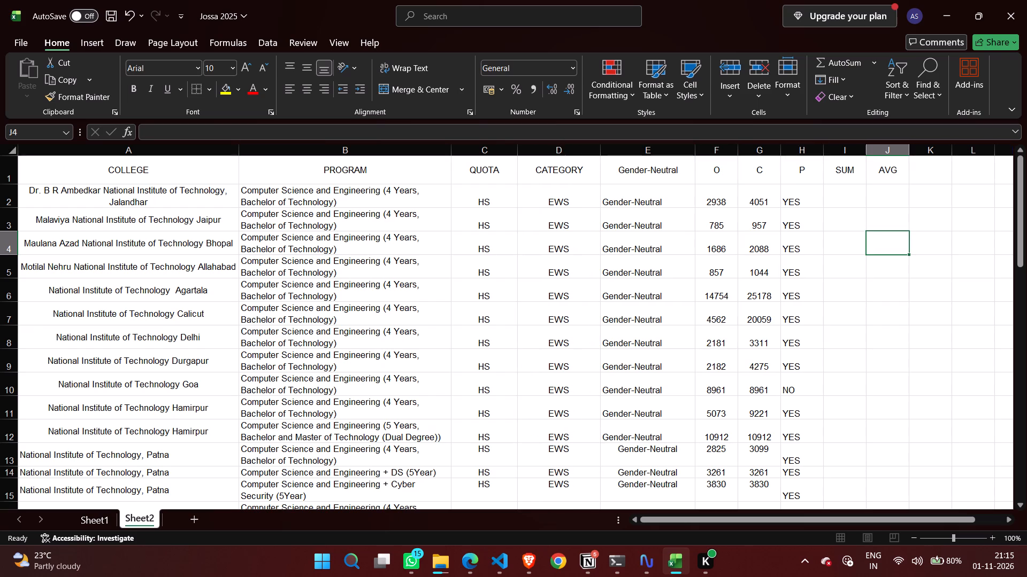
Fill the whole header row 1 with Green, Accent 4, Lighter 60%.
click(9, 173)
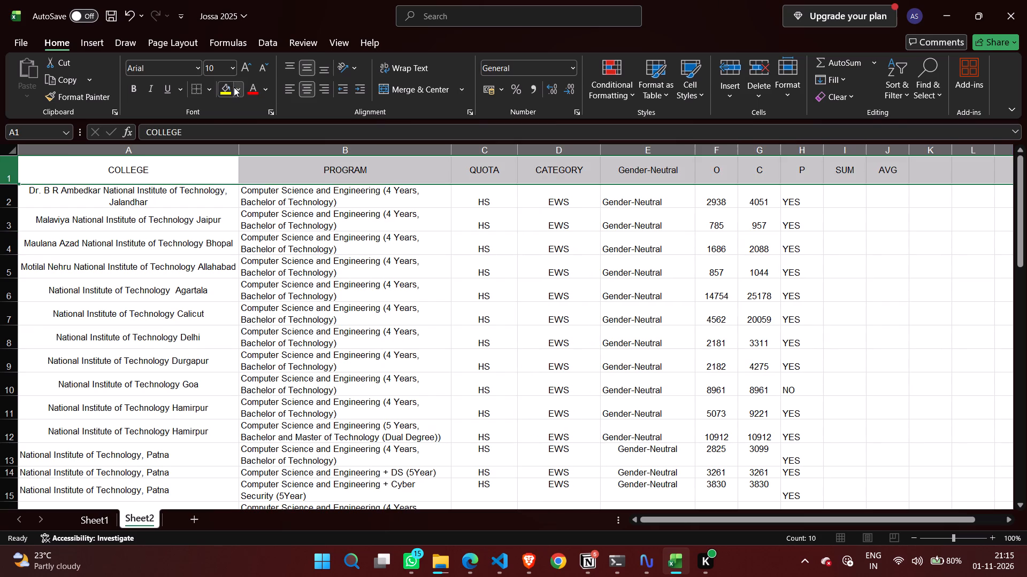
click(238, 89)
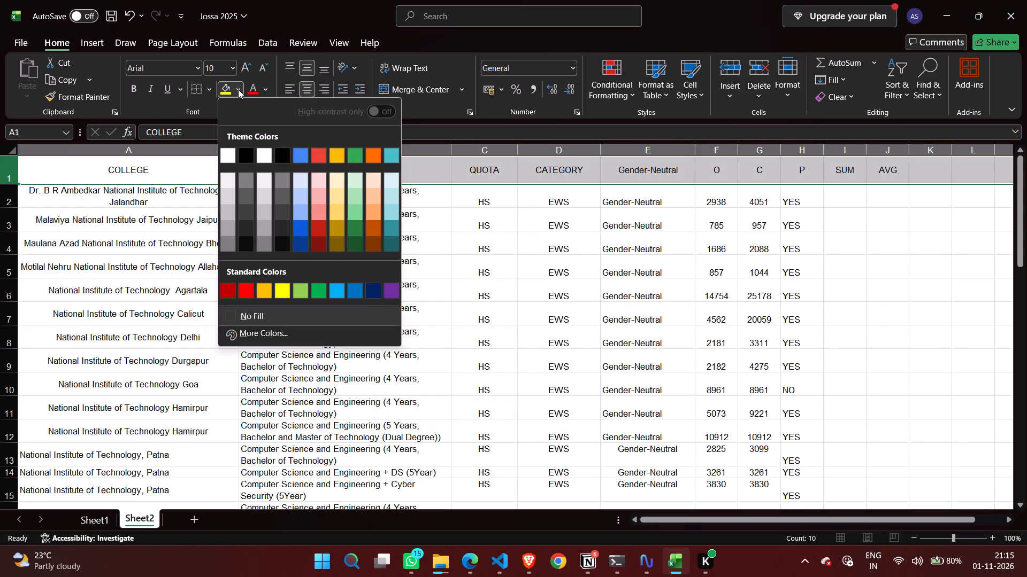
click(359, 191)
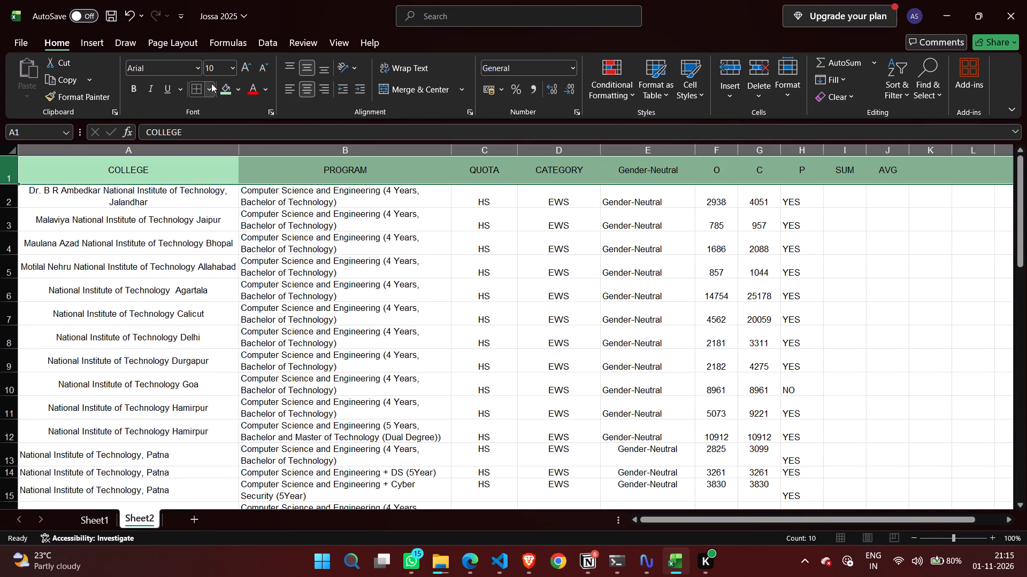
Apply All Borders to the cells of header row 1.
click(212, 84)
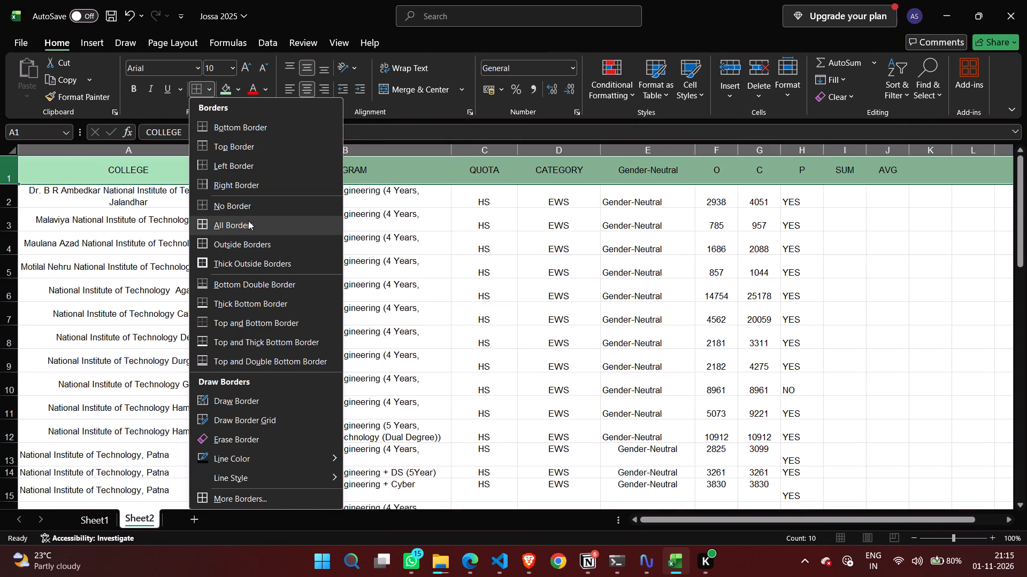
click(248, 221)
click(884, 243)
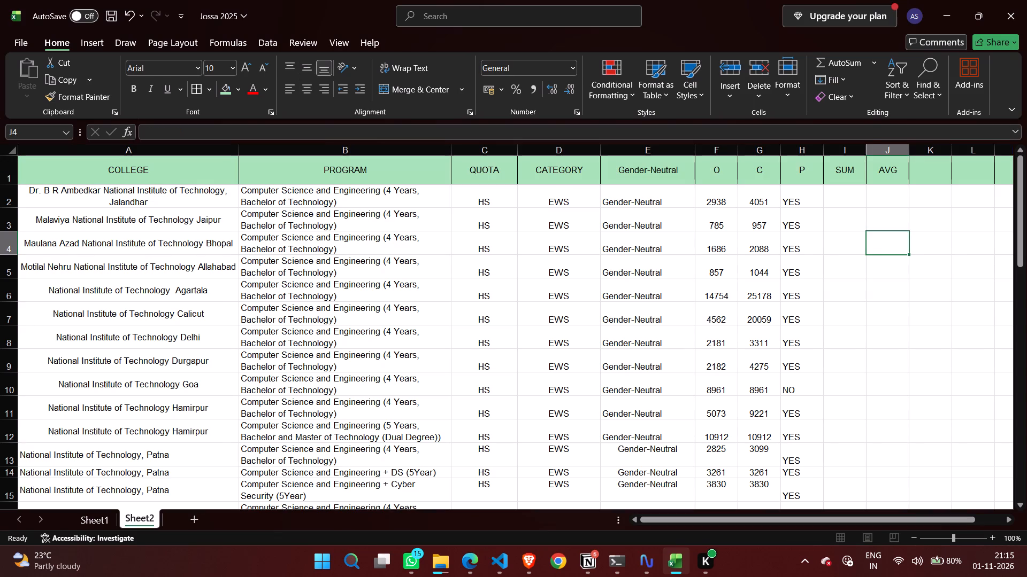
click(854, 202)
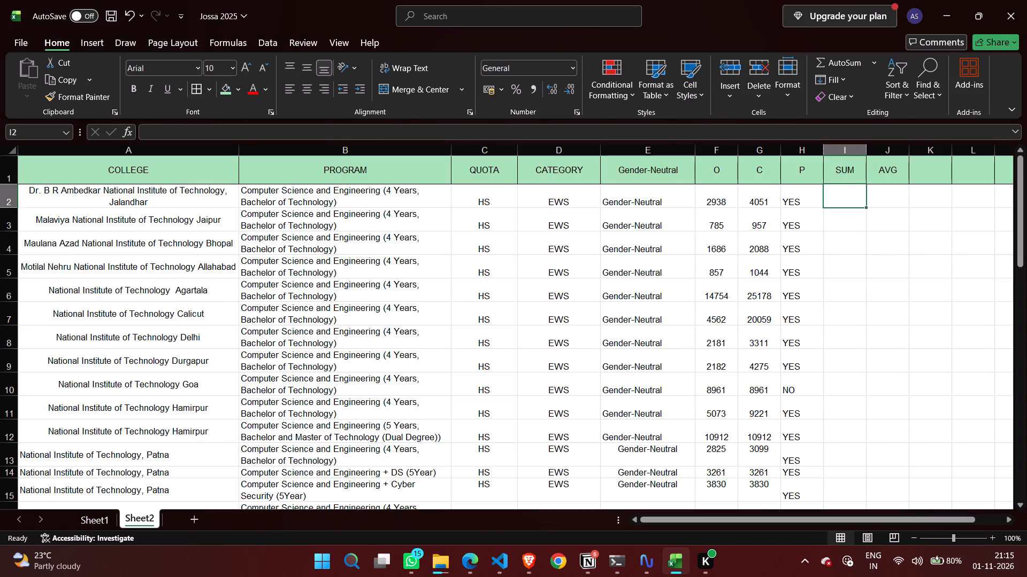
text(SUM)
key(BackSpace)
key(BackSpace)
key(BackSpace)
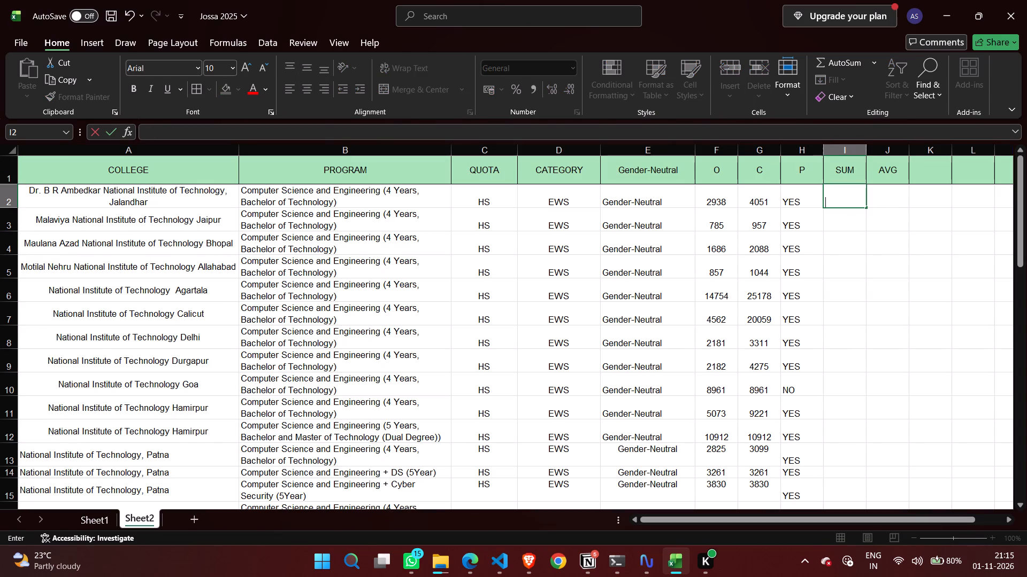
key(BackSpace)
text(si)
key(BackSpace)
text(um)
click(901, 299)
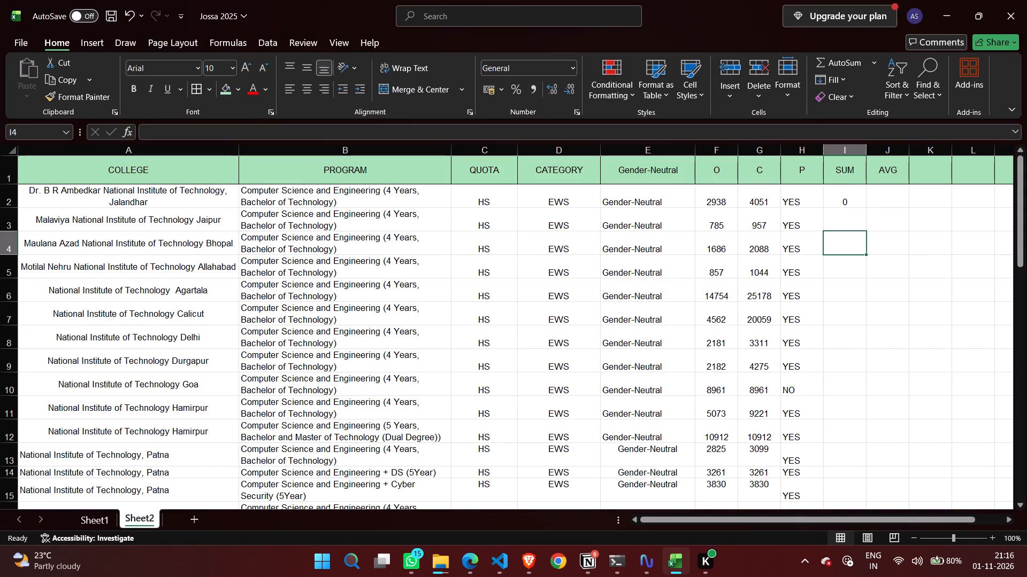
Correct the SUM formula in cell I2 to =SUM(F2:G2).
click(860, 199)
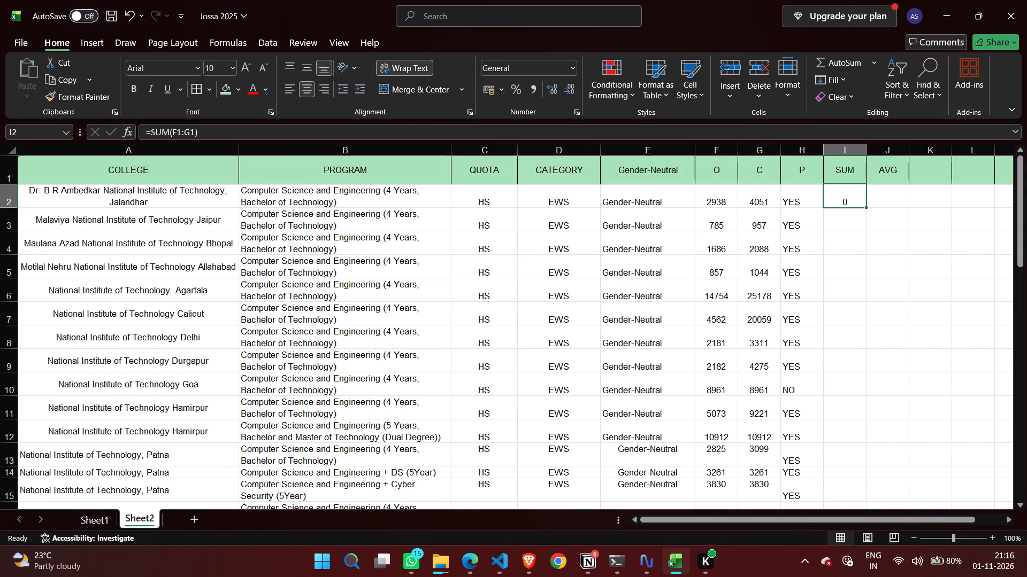
click(181, 132)
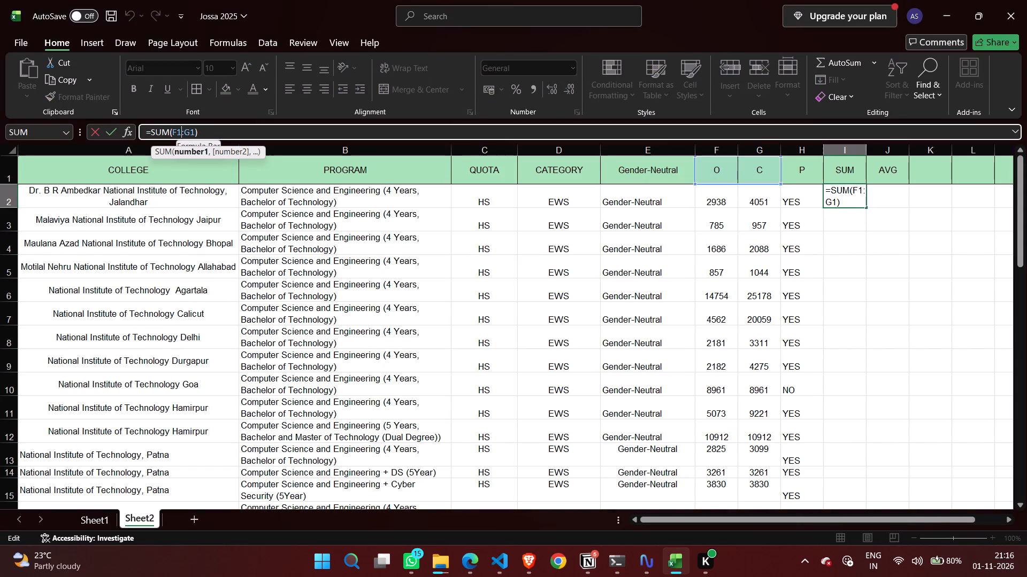
key(BackSpace)
key(2)
key(Right)
key(Right)
key(Right)
key(BackSpace)
key(2)
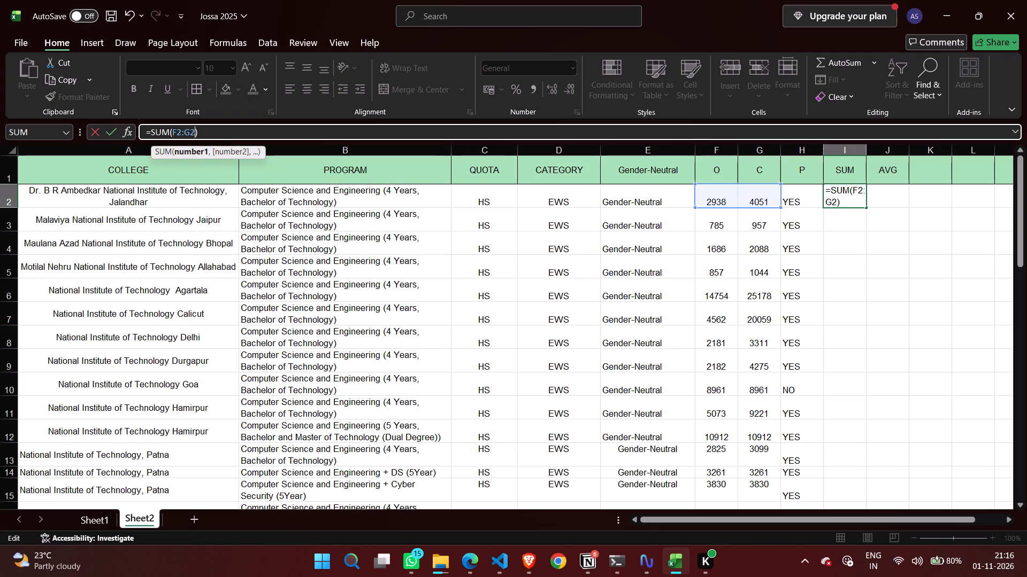
click(905, 263)
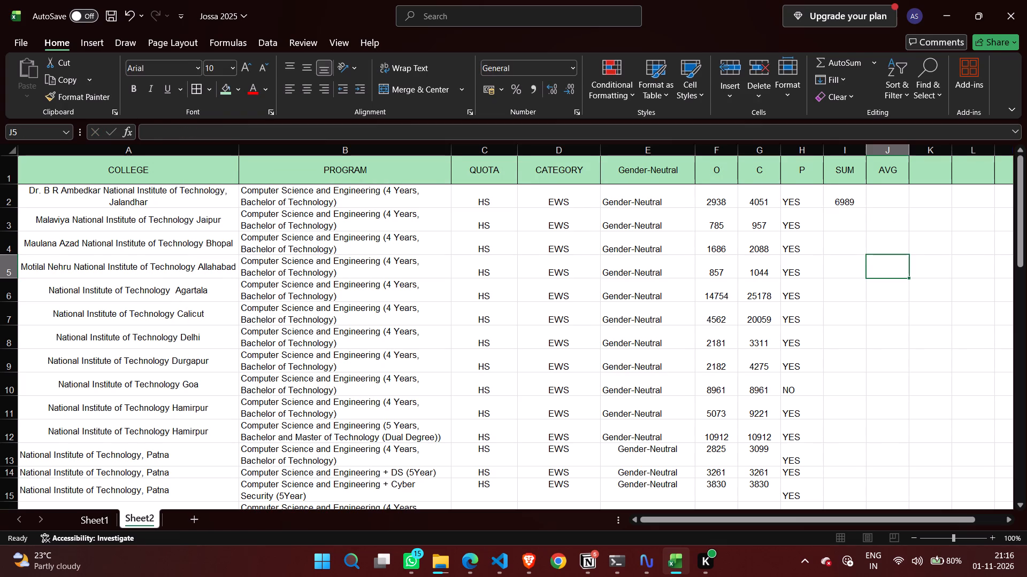
Fill the SUM formula from cell I2 down the SUM column to row 43.
click(844, 201)
drag(865, 209, 869, 339)
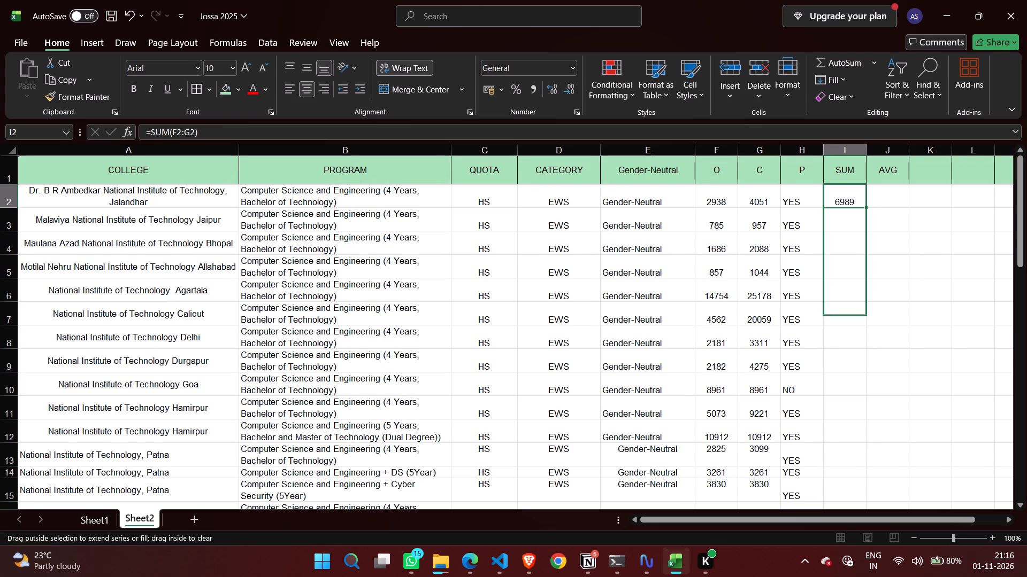
drag(869, 339, 873, 558)
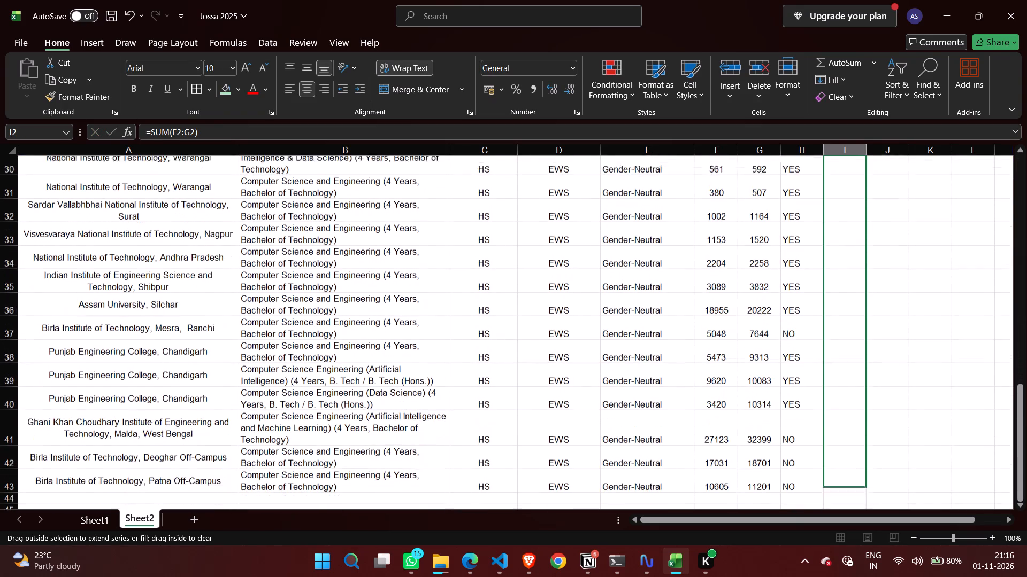
drag(873, 558, 866, 464)
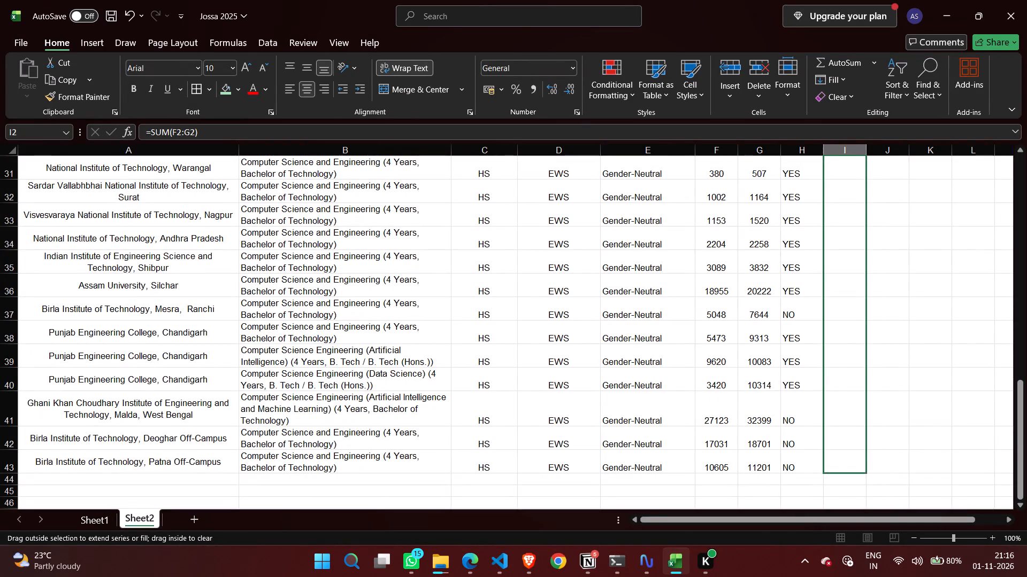
drag(866, 464, 867, 464)
click(919, 383)
Enter the formula =average(f2:g2) in cell J2, under the AVG header.
scroll(919, 383, up, 6)
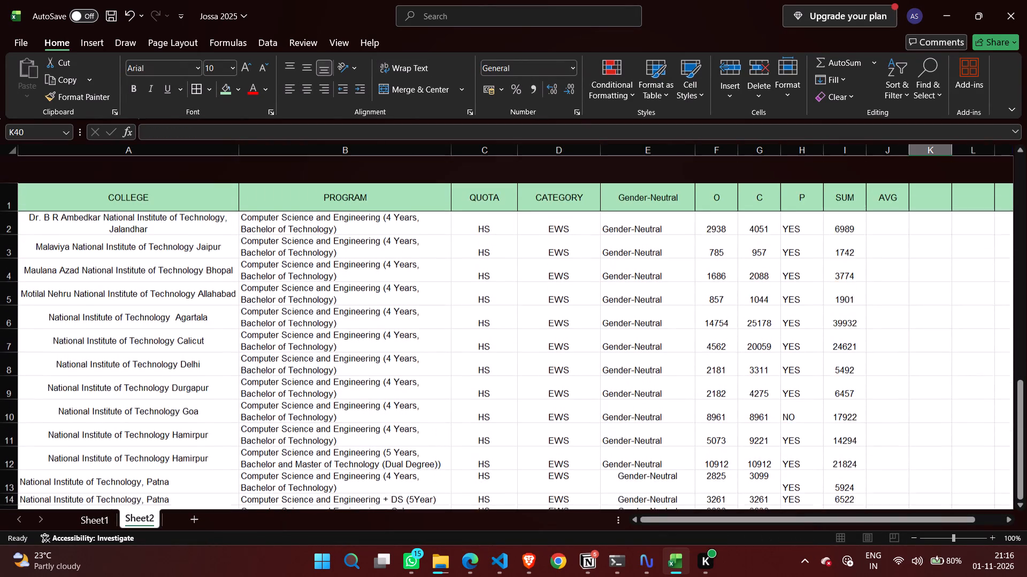
click(892, 208)
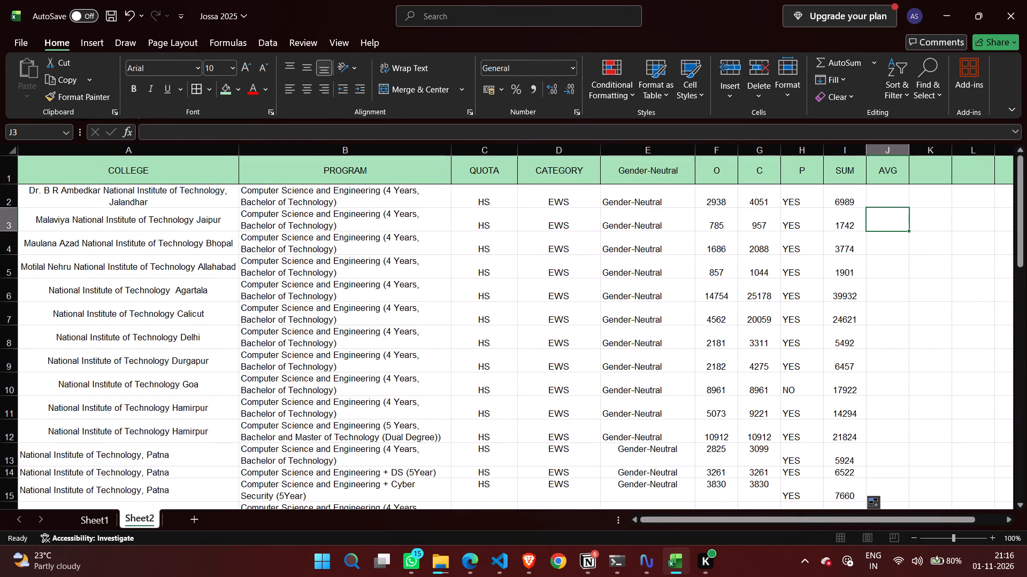
click(890, 197)
text(=a)
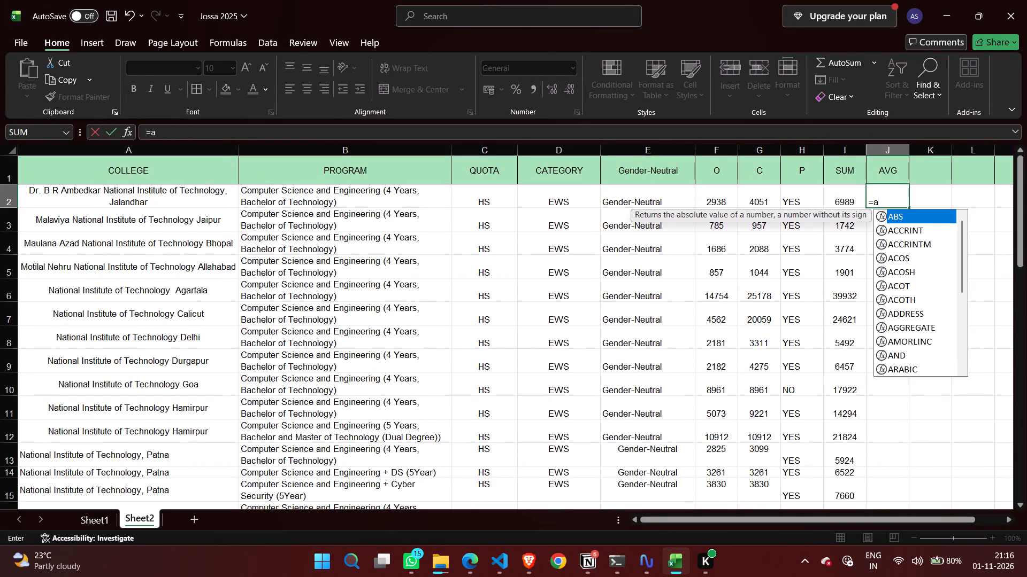
text(ver)
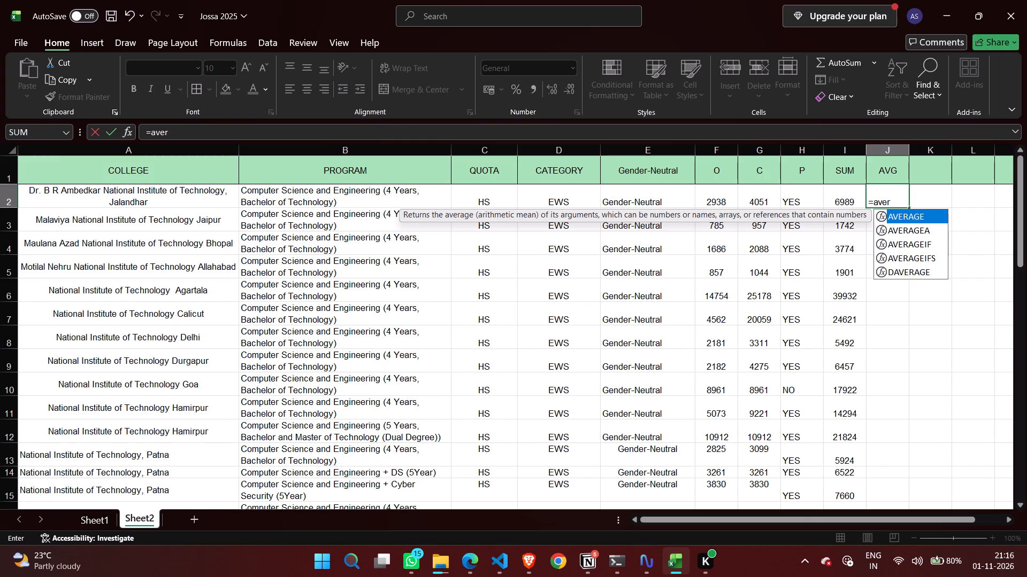
key(backslash)
key(BackSpace)
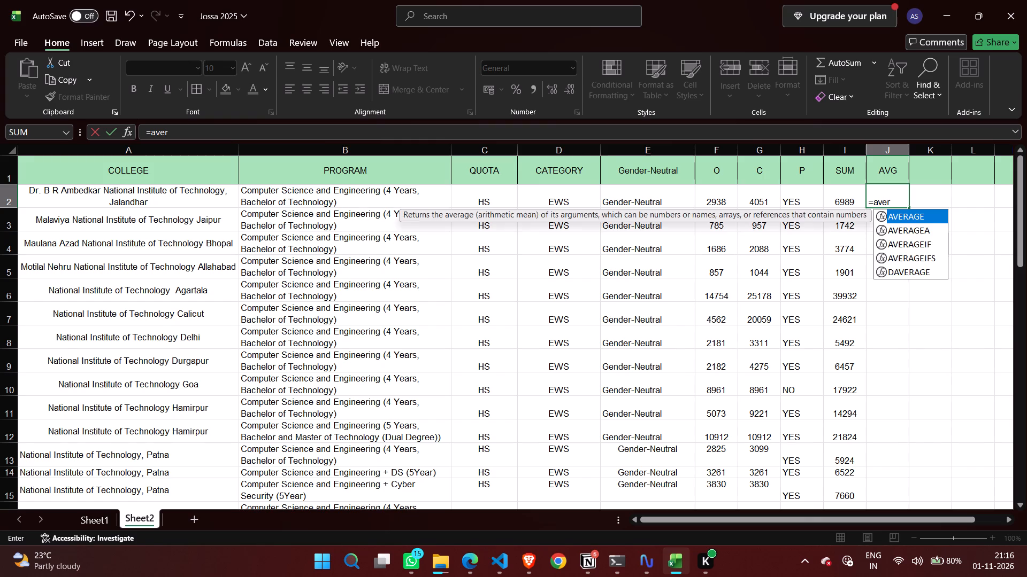
key(Return)
click(890, 197)
double_click(890, 197)
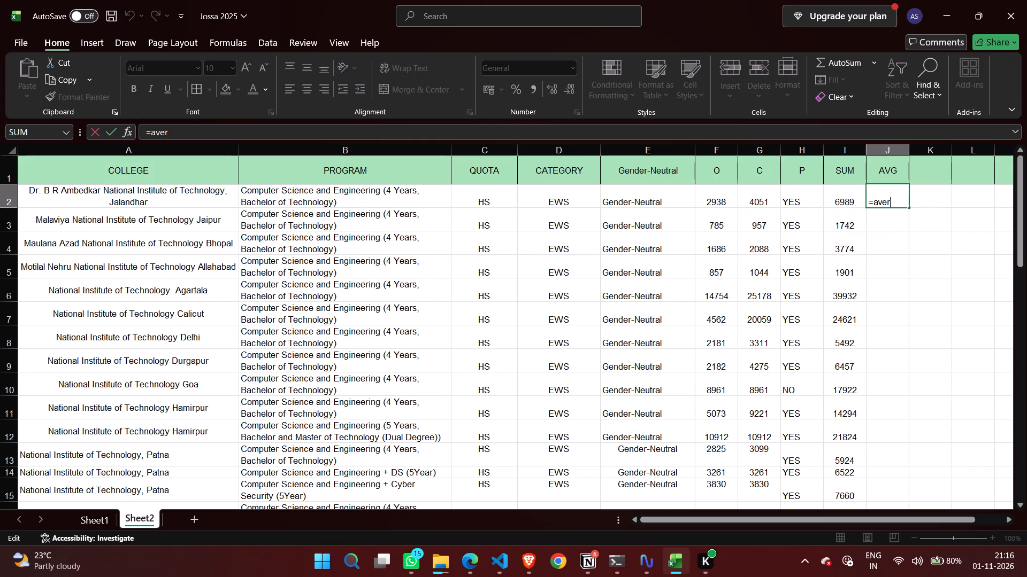
text(age)
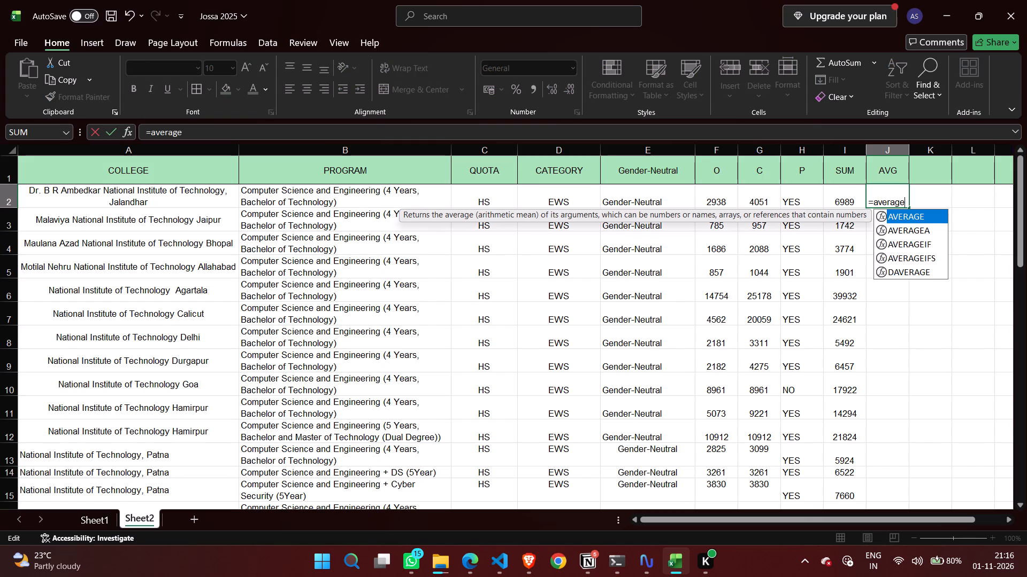
key(shift+parenleft)
text(f1:g)
key(BackSpace)
key(BackSpace)
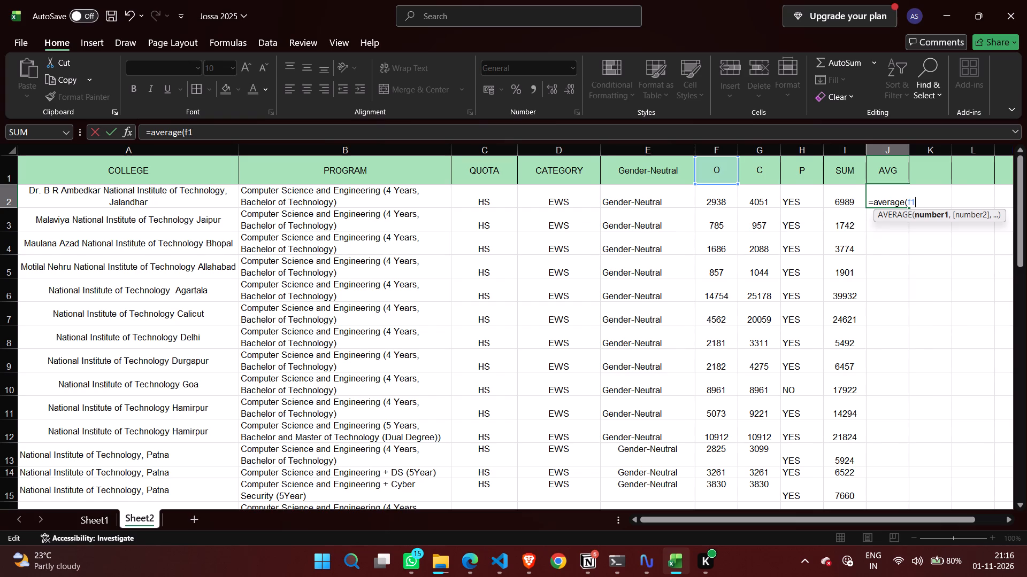
key(BackSpace)
text(2:g2)
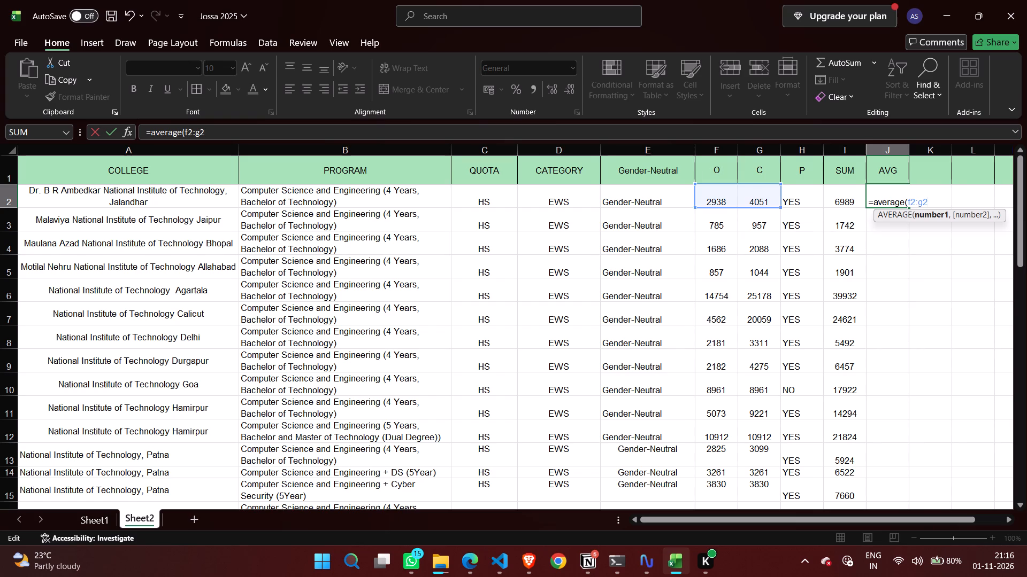
key(shift+parenright)
key(Return)
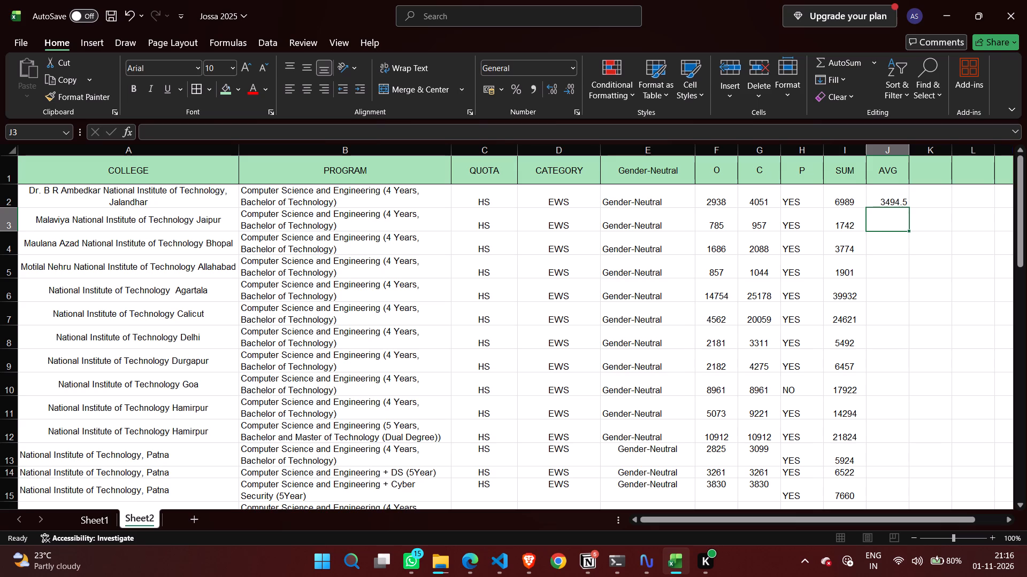
Fill the AVERAGE formula from cell J2 down the AVG column to row 43.
click(900, 199)
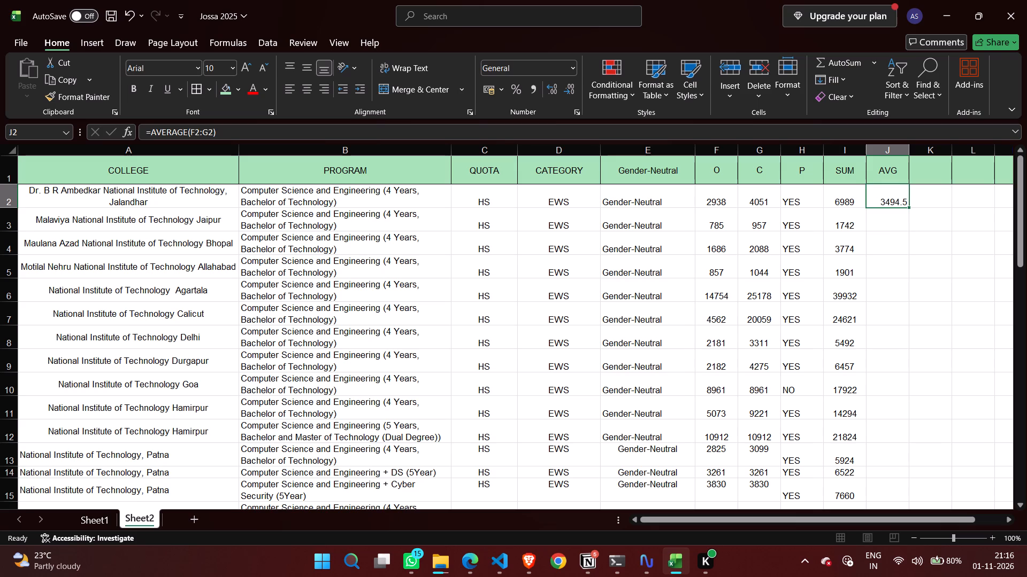
drag(907, 207, 907, 494)
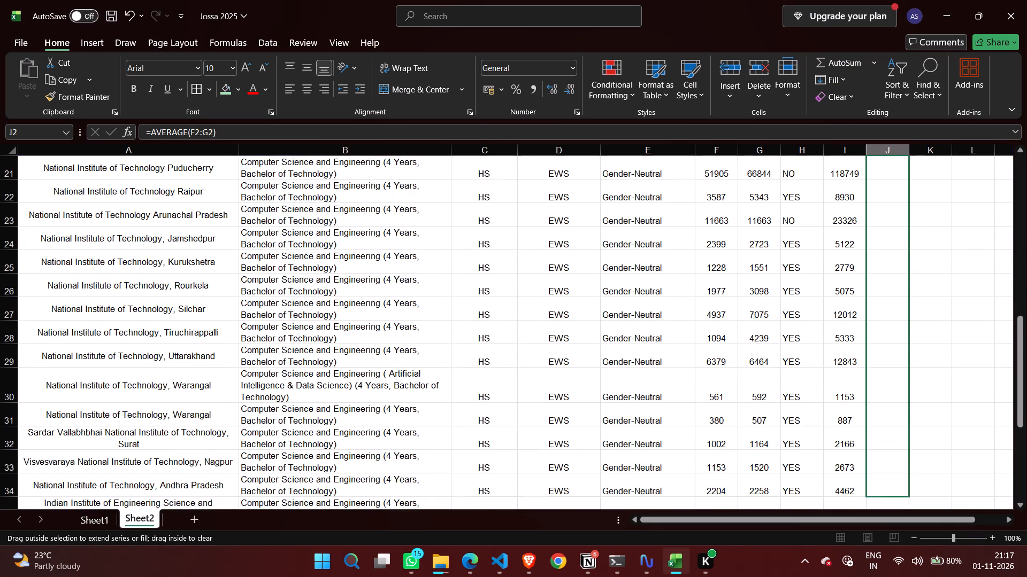
drag(907, 494, 926, 500)
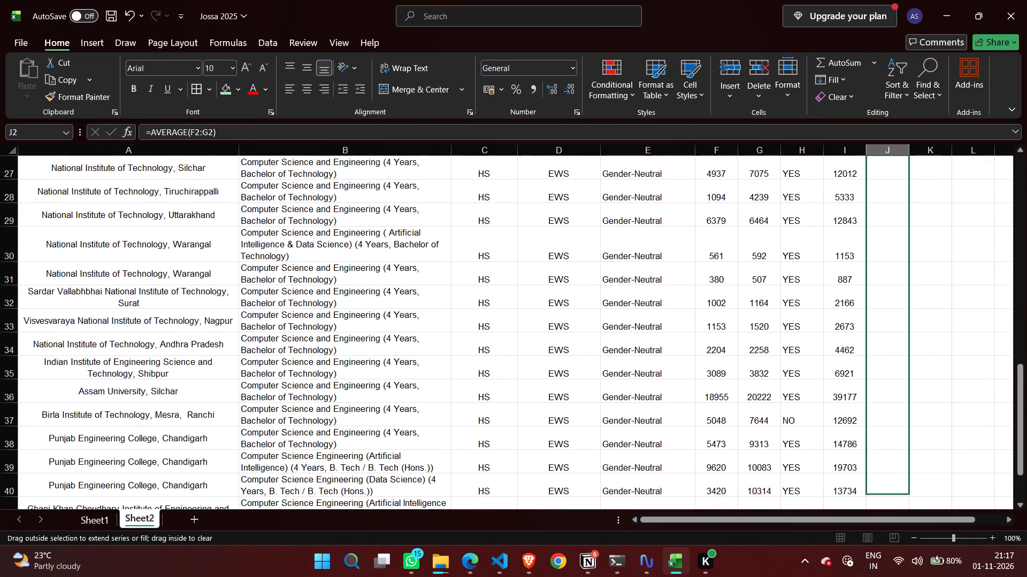
drag(926, 500, 909, 451)
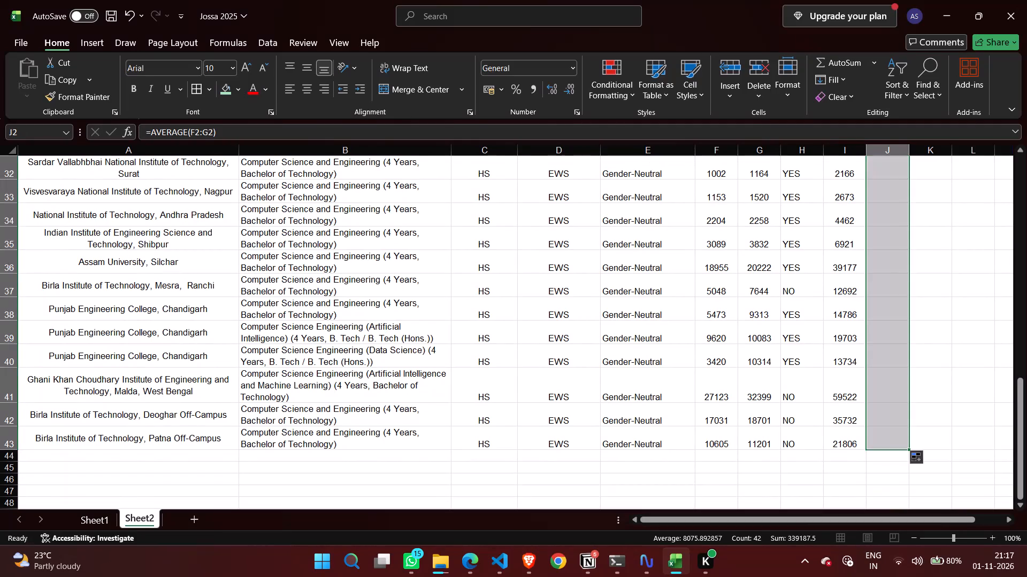
click(939, 416)
Add a 1% header in cell K1, next to the AVG header.
scroll(939, 416, left, 5)
scroll(939, 416, right, 5)
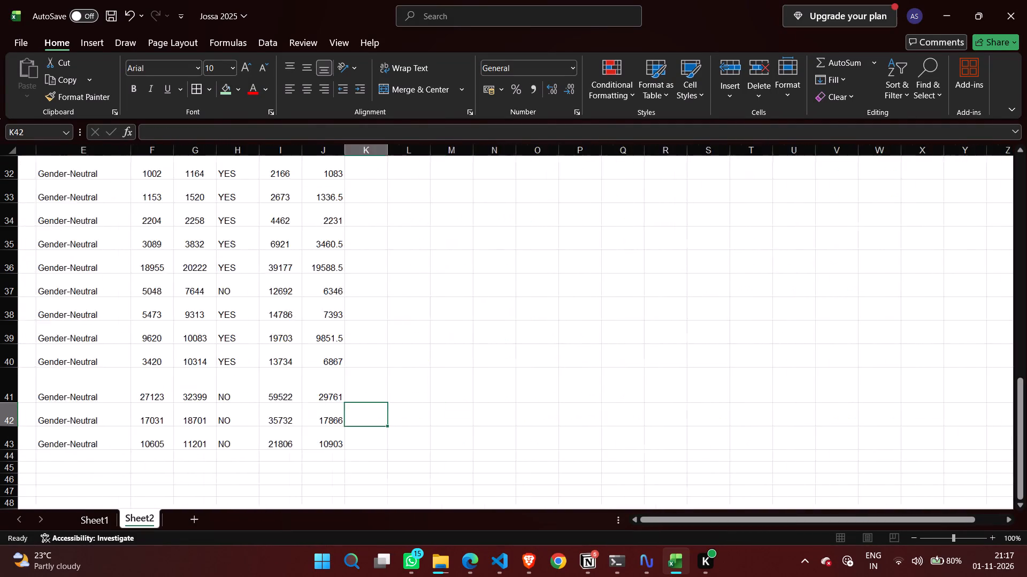
scroll(939, 416, right, 2)
scroll(939, 416, up, 14)
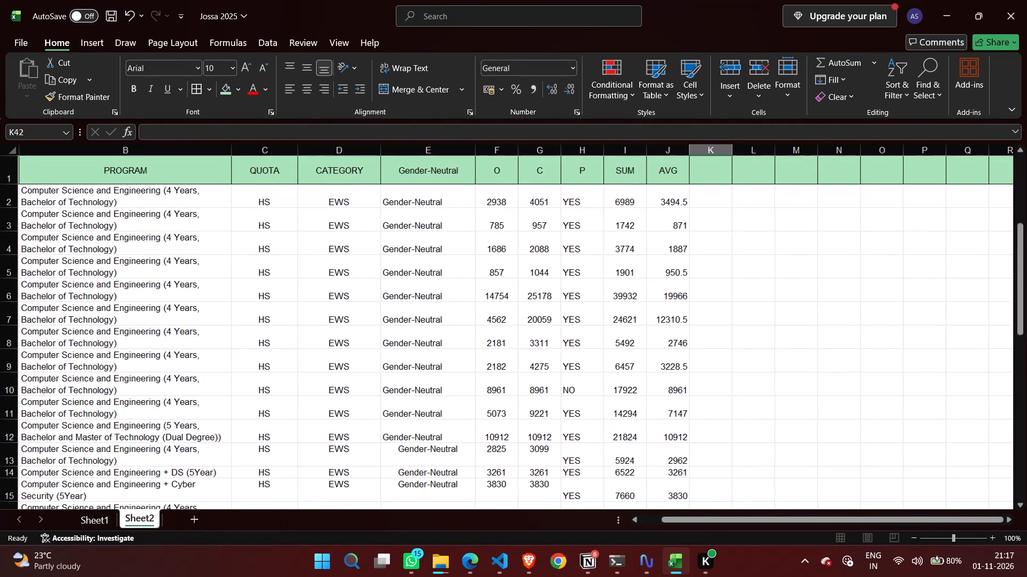
double_click(711, 171)
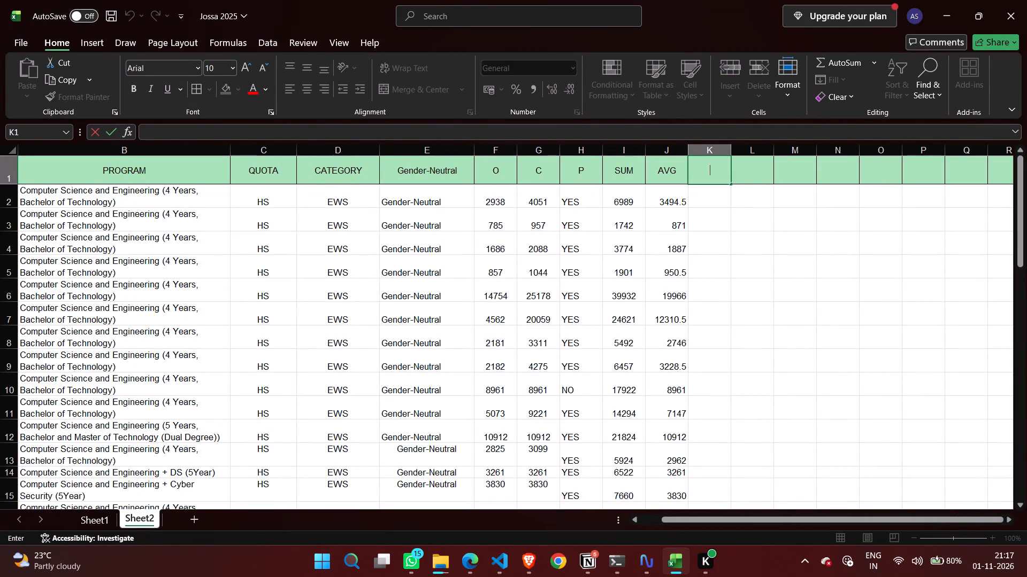
key(p)
key(BackSpace)
text(Percen)
key(BackSpace)
key(BackSpace)
key(BackSpace)
key(BackSpace)
key(BackSpace)
key(BackSpace)
key(BackSpace)
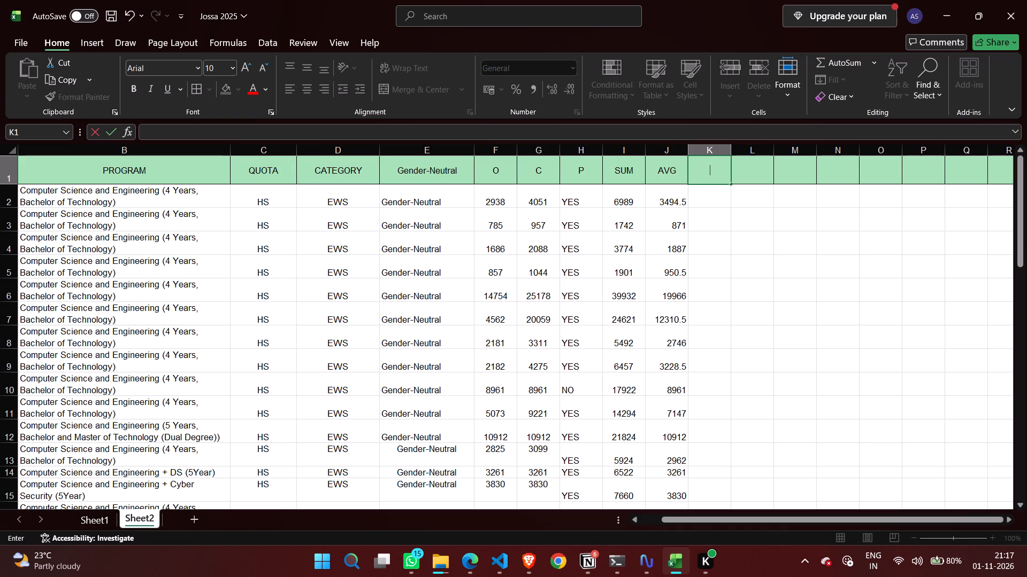
key(shift+percent)
key(1)
key(Return)
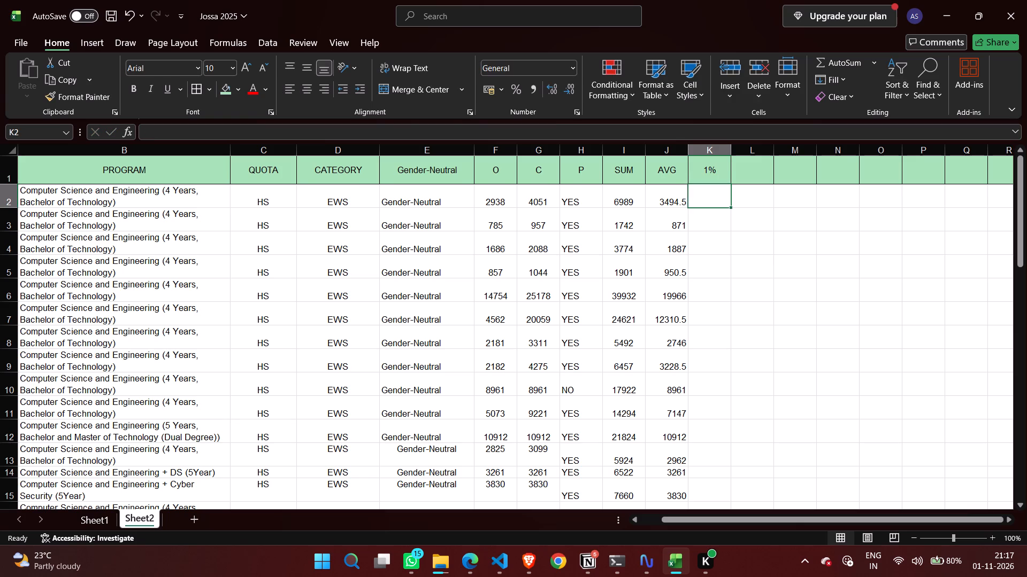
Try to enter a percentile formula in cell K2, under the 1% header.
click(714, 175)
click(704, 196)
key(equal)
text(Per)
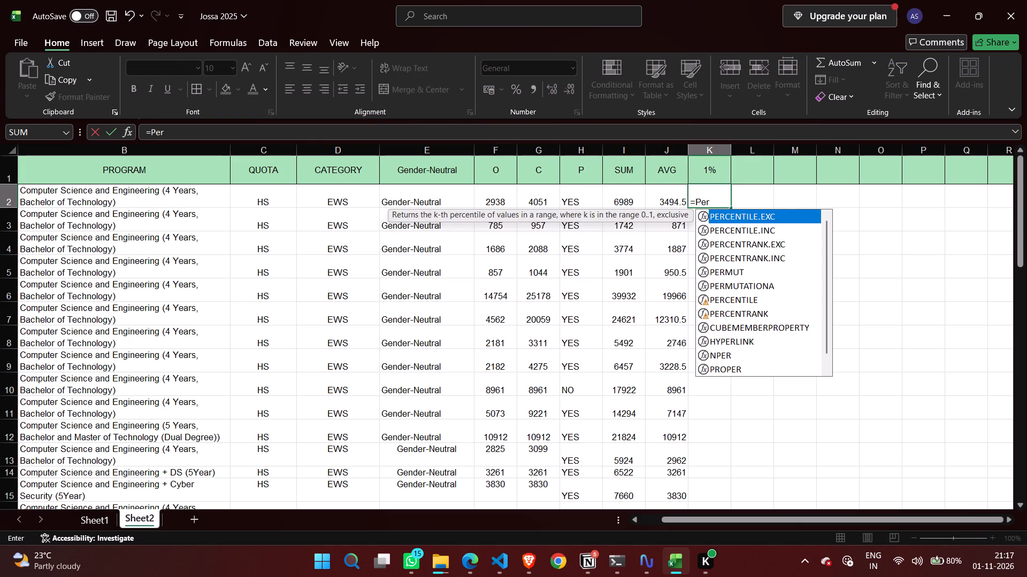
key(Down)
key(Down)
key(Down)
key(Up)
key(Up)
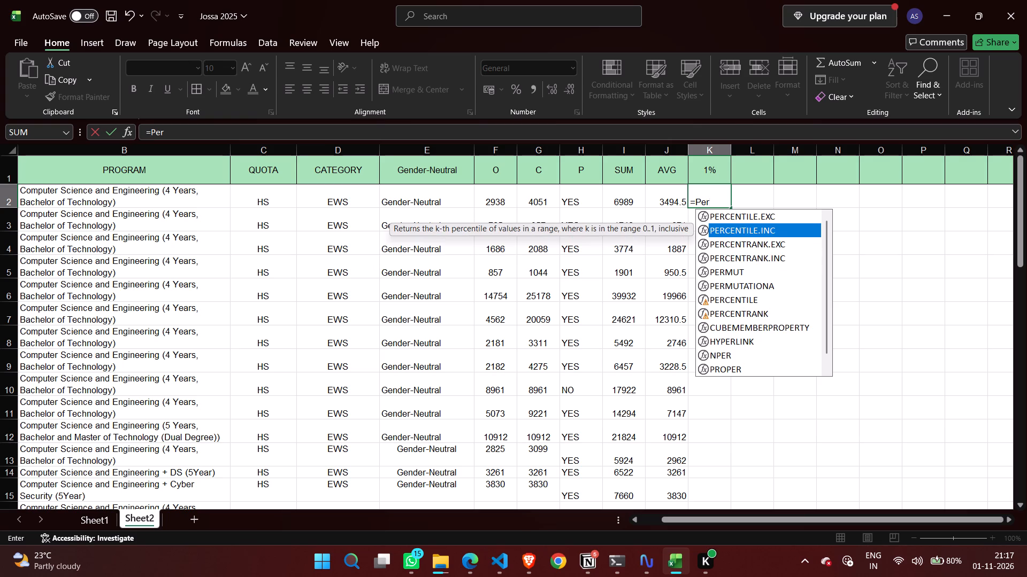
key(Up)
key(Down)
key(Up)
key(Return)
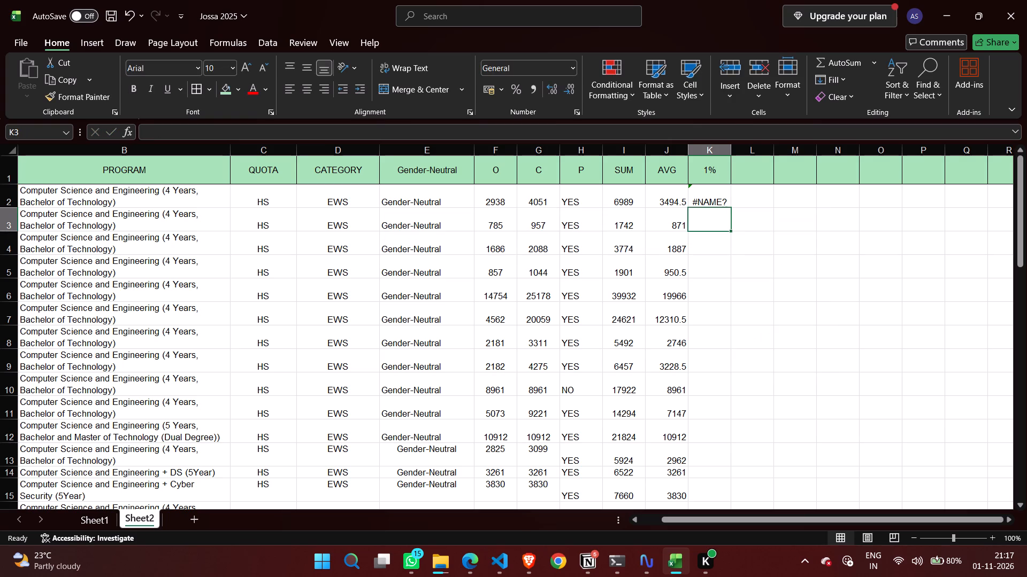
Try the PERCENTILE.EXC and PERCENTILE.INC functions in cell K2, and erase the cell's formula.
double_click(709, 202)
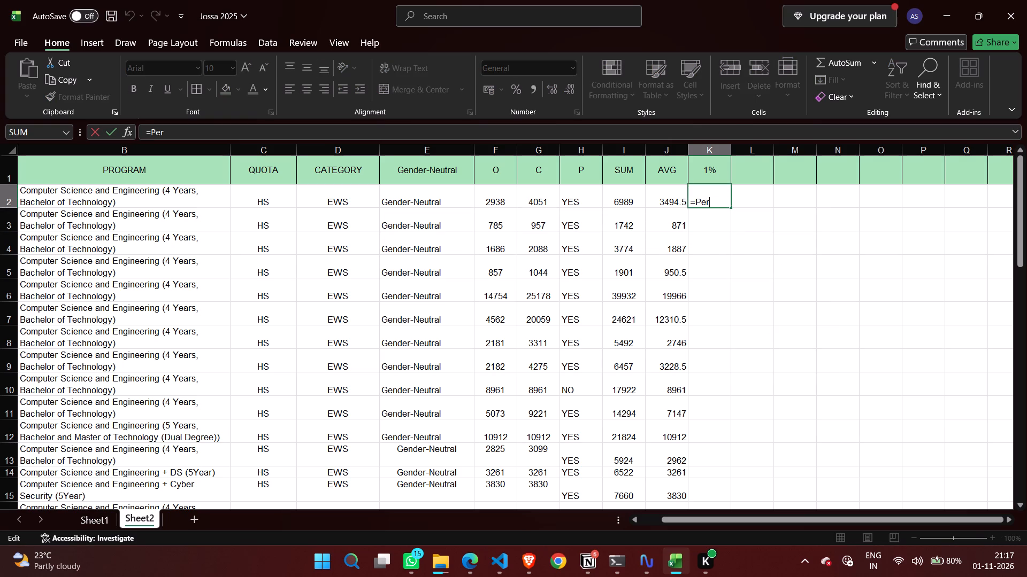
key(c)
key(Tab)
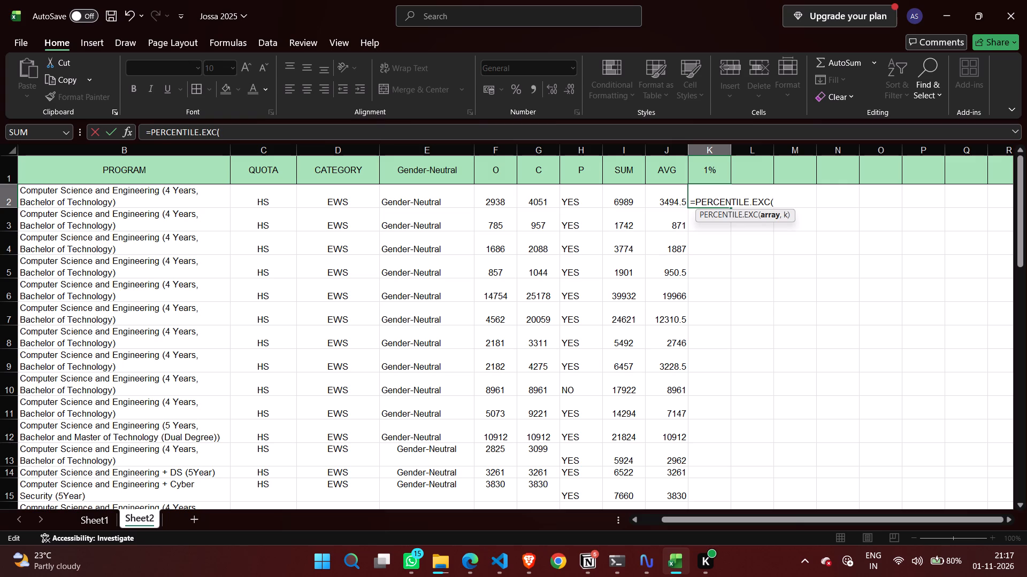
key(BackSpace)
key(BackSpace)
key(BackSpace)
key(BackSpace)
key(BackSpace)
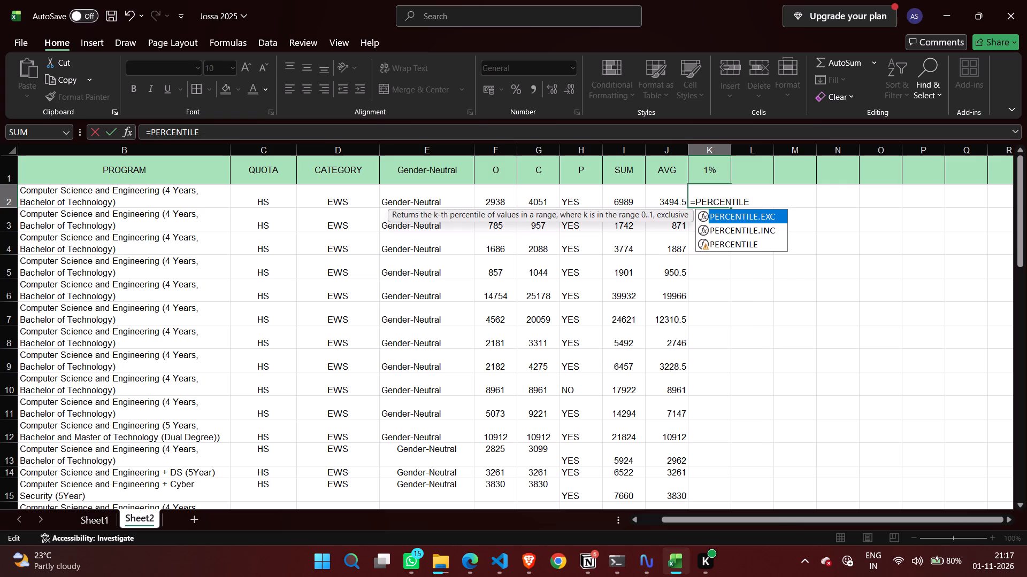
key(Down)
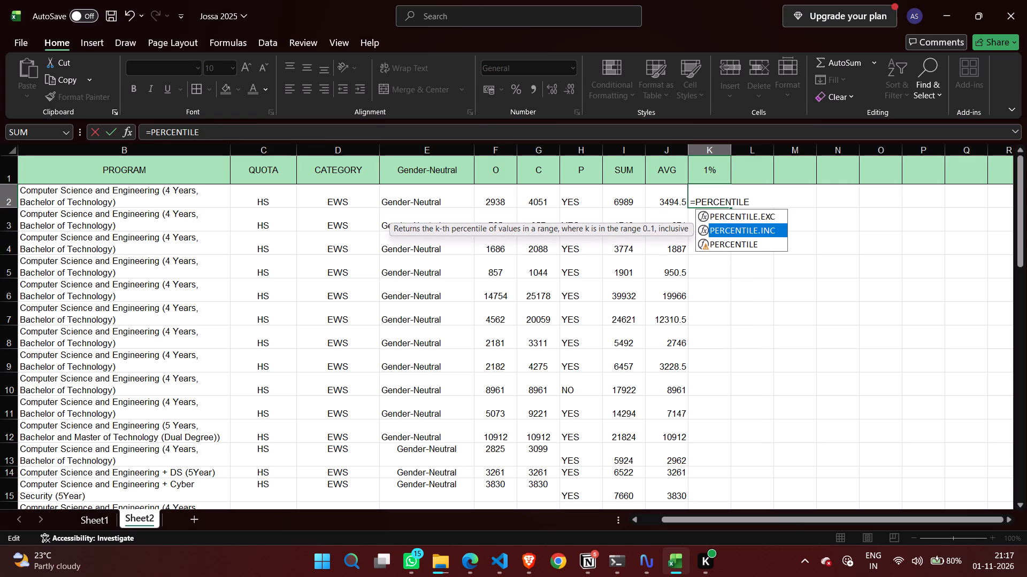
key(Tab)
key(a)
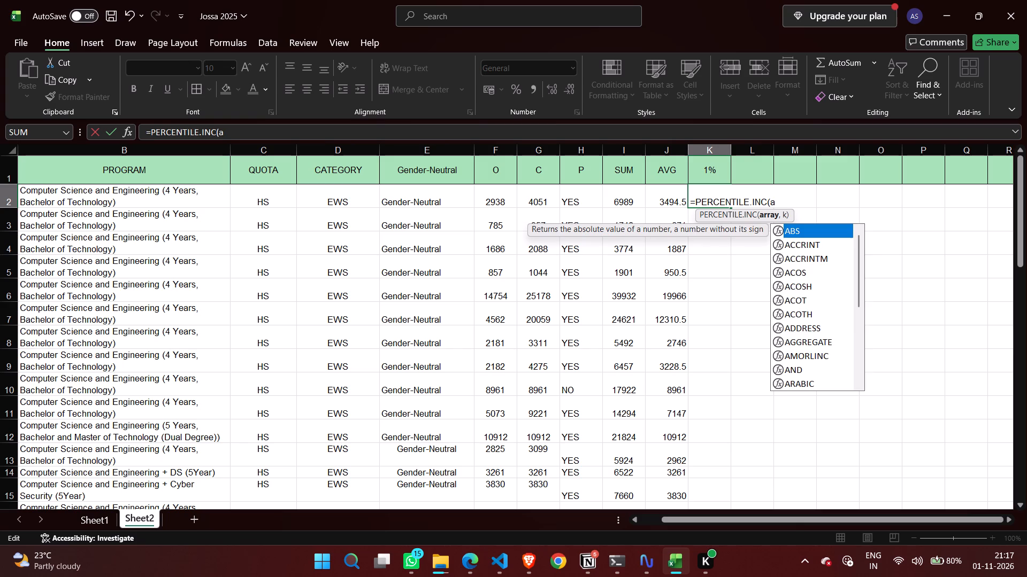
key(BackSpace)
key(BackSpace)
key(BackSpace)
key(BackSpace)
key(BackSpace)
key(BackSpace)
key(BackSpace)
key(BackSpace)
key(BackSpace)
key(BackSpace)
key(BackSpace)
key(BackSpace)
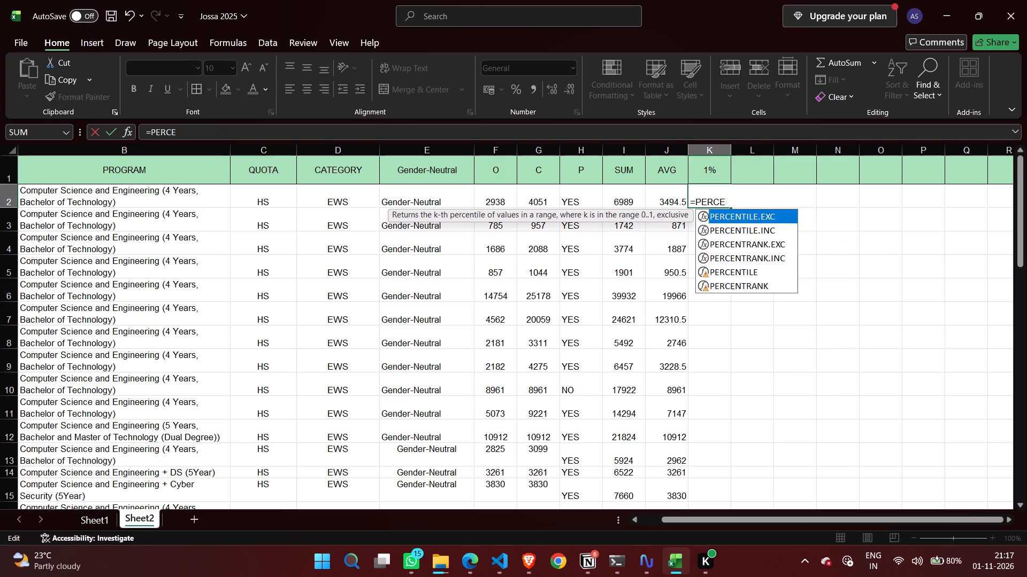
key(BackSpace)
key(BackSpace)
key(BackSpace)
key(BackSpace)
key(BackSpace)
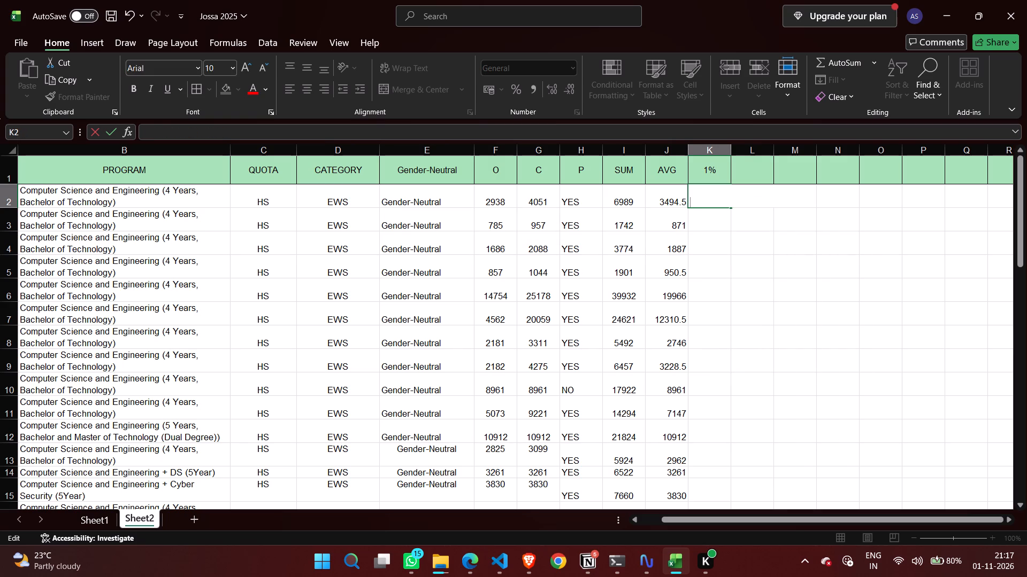
Enter the formula =MAX(f2:g2) in cell K2, under the 1% header.
key(equal)
key(shift+m)
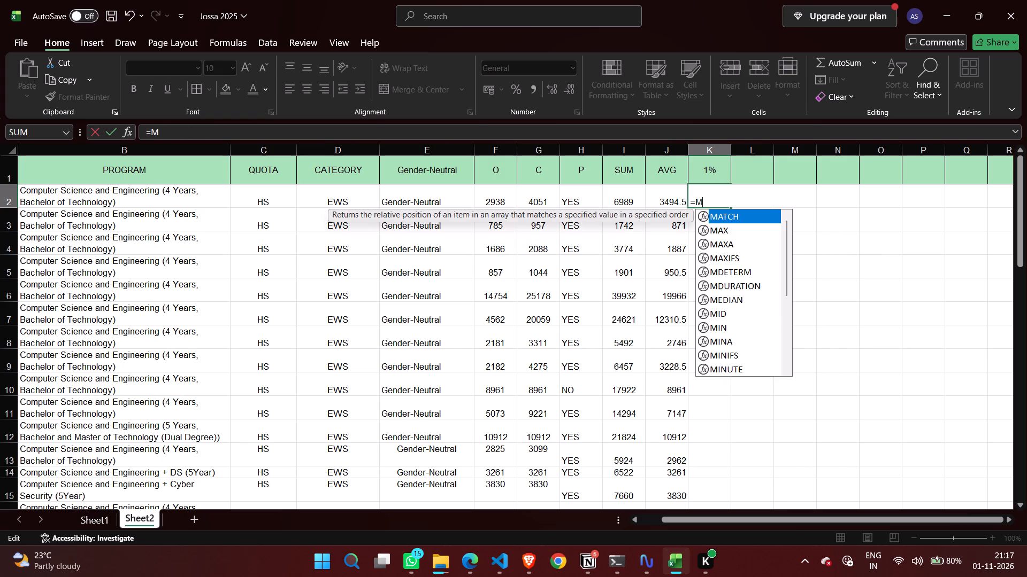
key(Up)
key(Down)
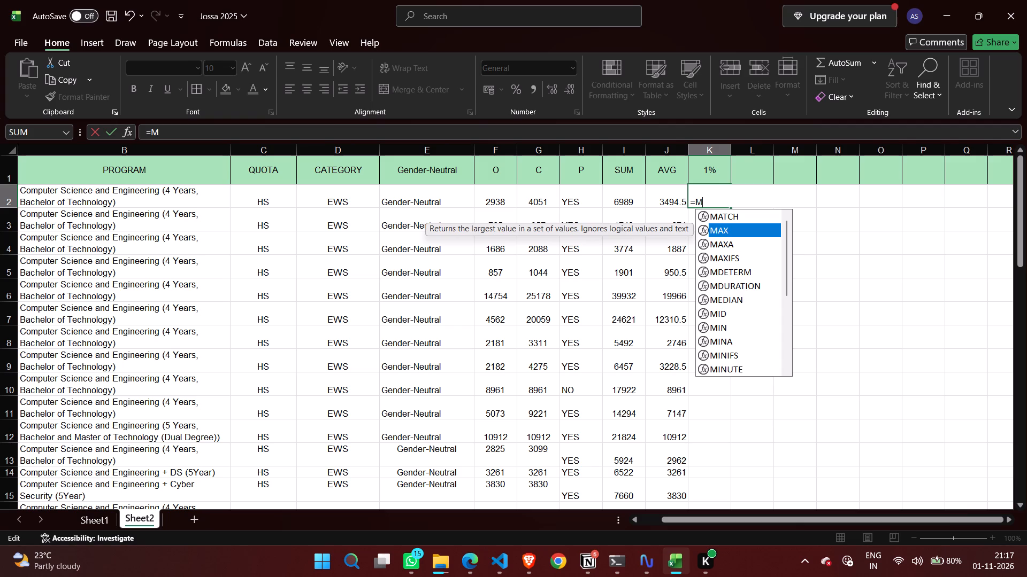
key(Return)
double_click(709, 202)
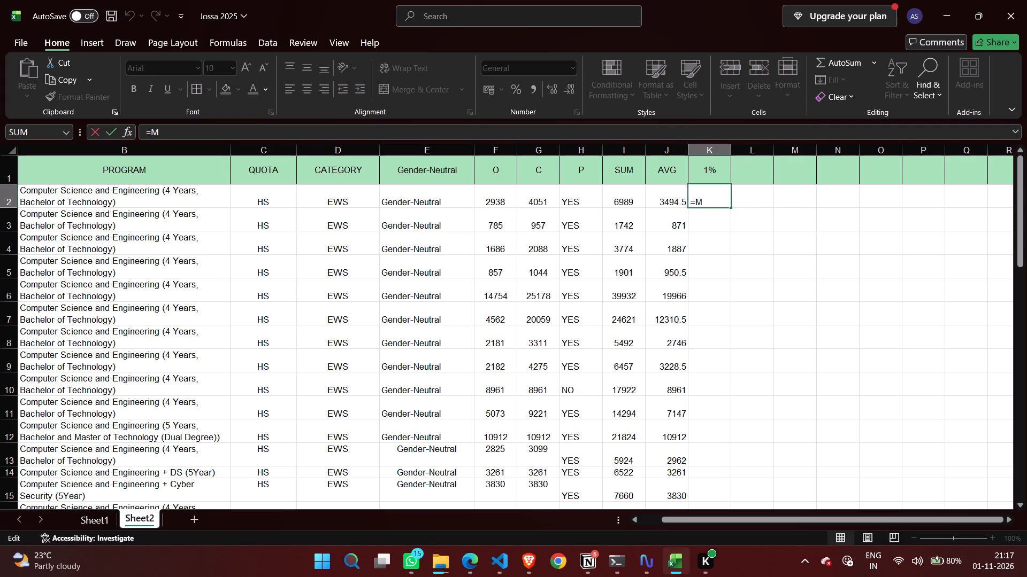
key(a)
key(Tab)
key(BackSpace)
key(BackSpace)
key(BackSpace)
key(BackSpace)
key(BackSpace)
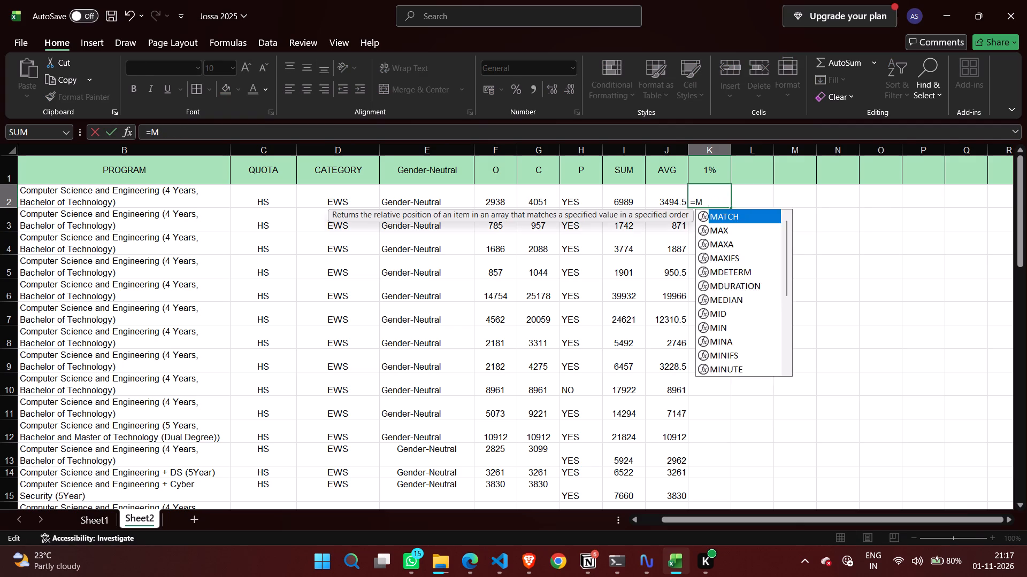
key(c)
key(BackSpace)
text(ac)
key(BackSpace)
key(BackSpace)
key(Down)
key(Tab)
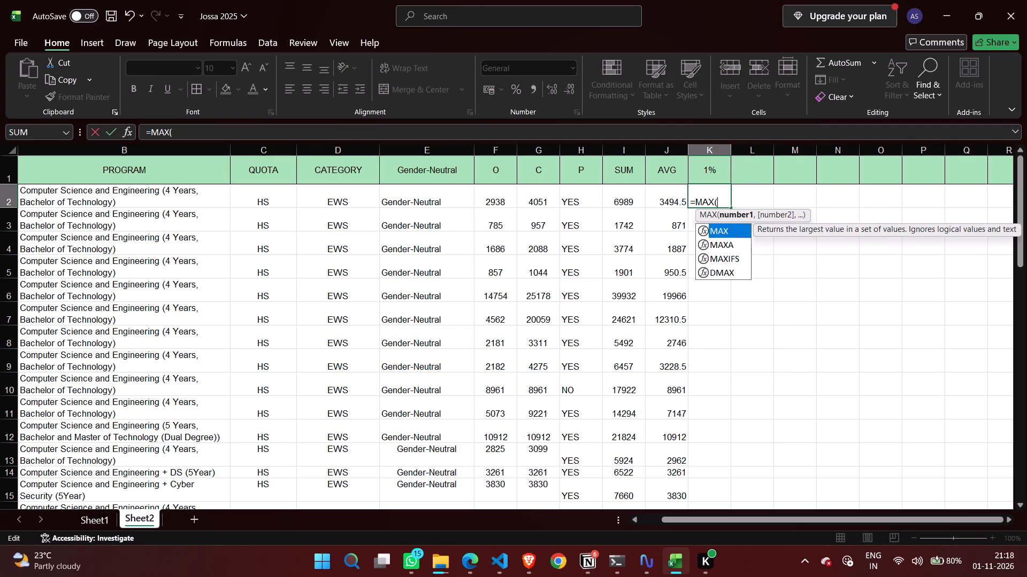
key(f)
text(2:g2)
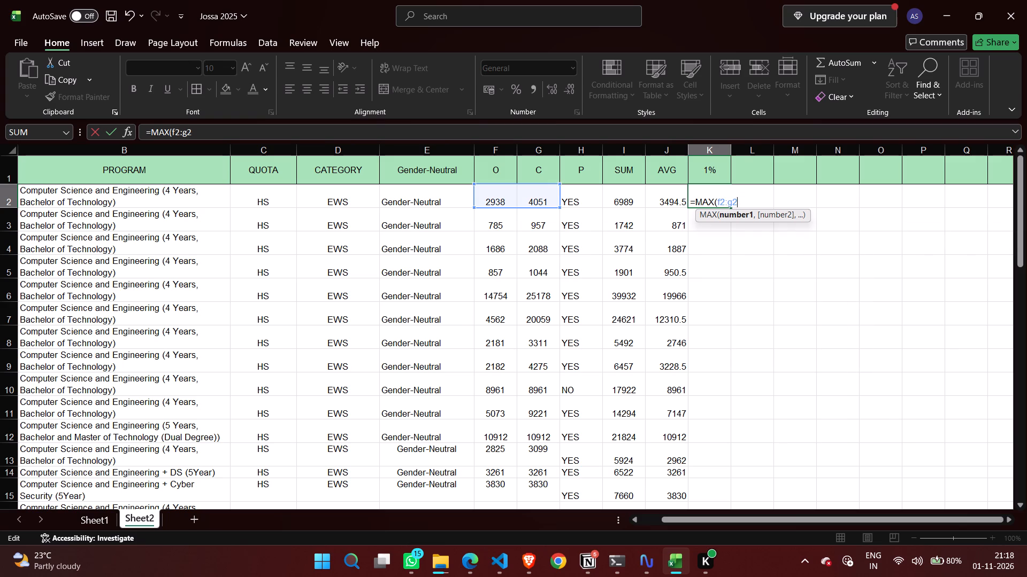
key(shift+parenright)
key(Return)
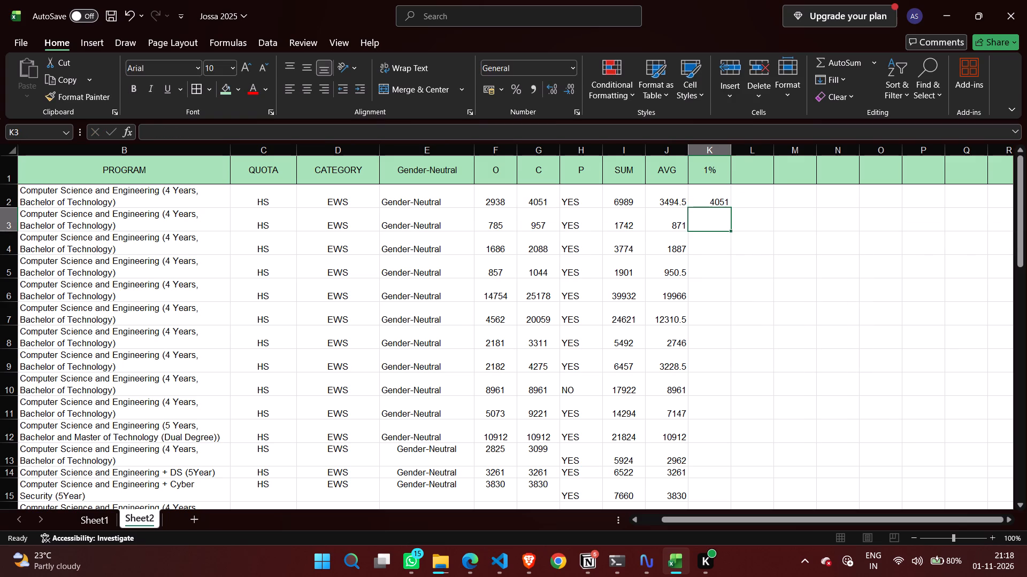
Fill the MAX formula from cell K2 down the 1% column to row 43.
click(720, 200)
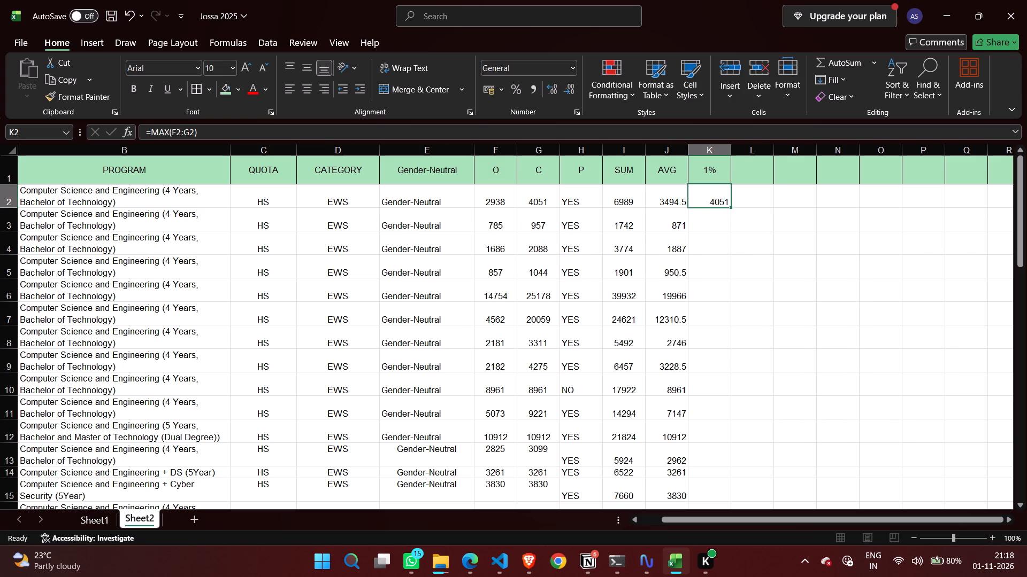
drag(730, 206, 737, 243)
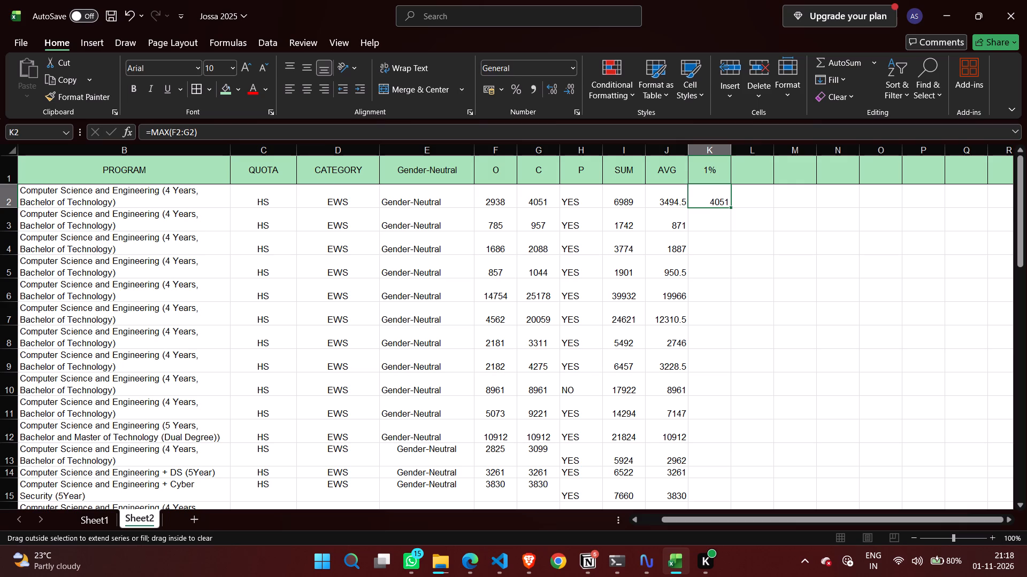
drag(737, 243, 745, 576)
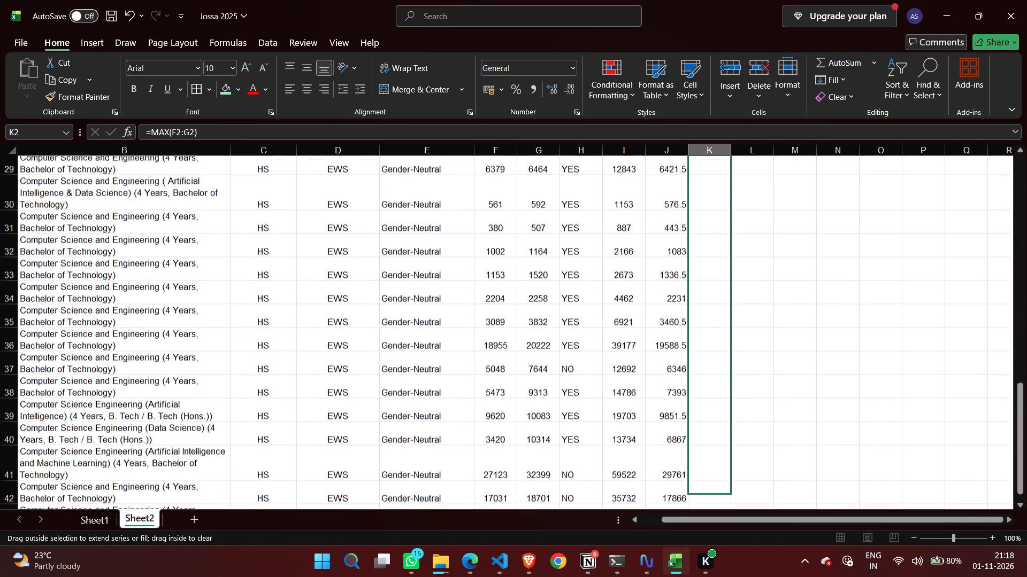
drag(745, 576, 729, 314)
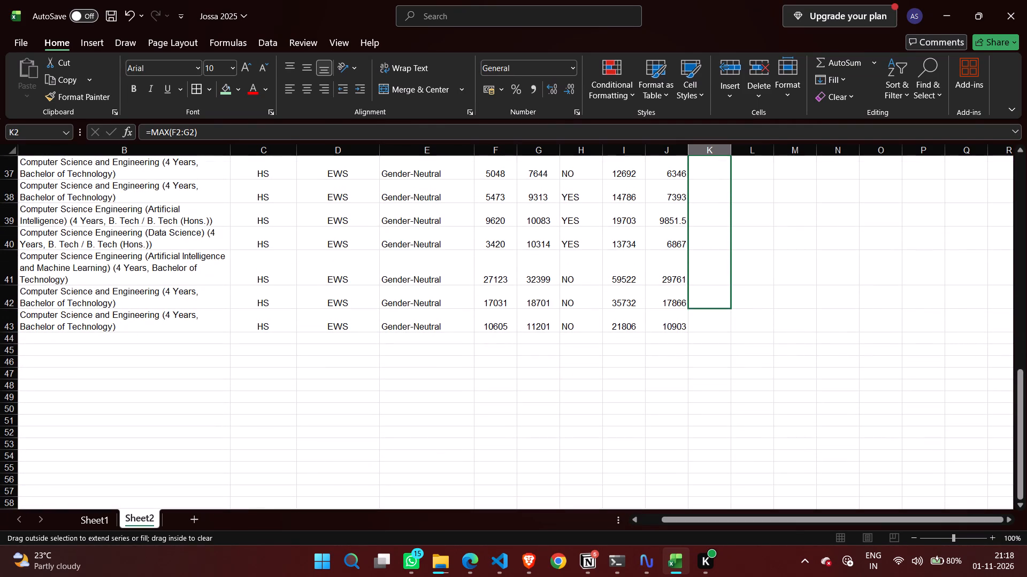
drag(729, 314, 732, 323)
click(794, 282)
Try to enter an IF formula in cell L2 testing g2>g1, with "no" as its value if true.
scroll(794, 282, up, 8)
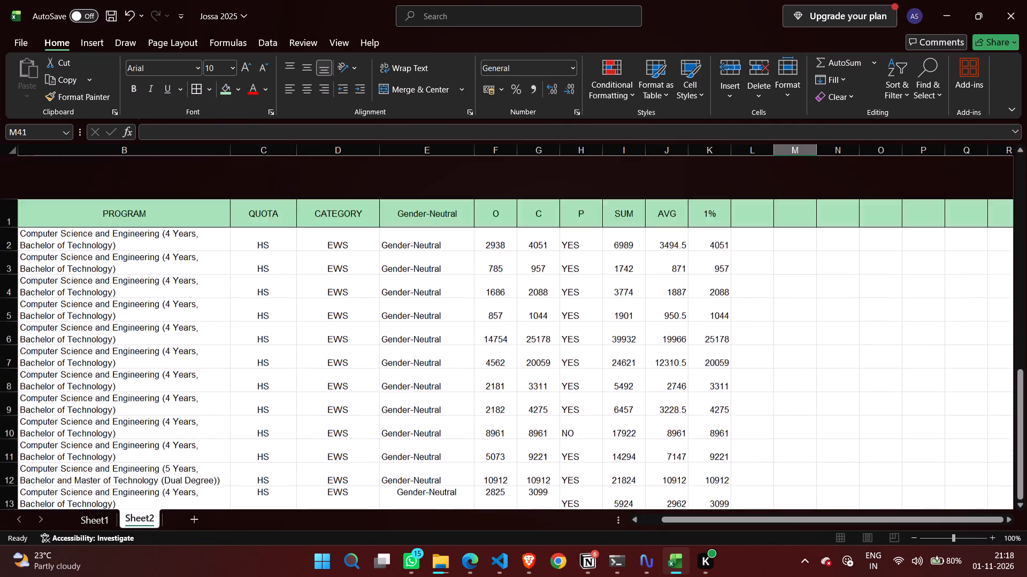
scroll(794, 282, up, 1)
click(759, 203)
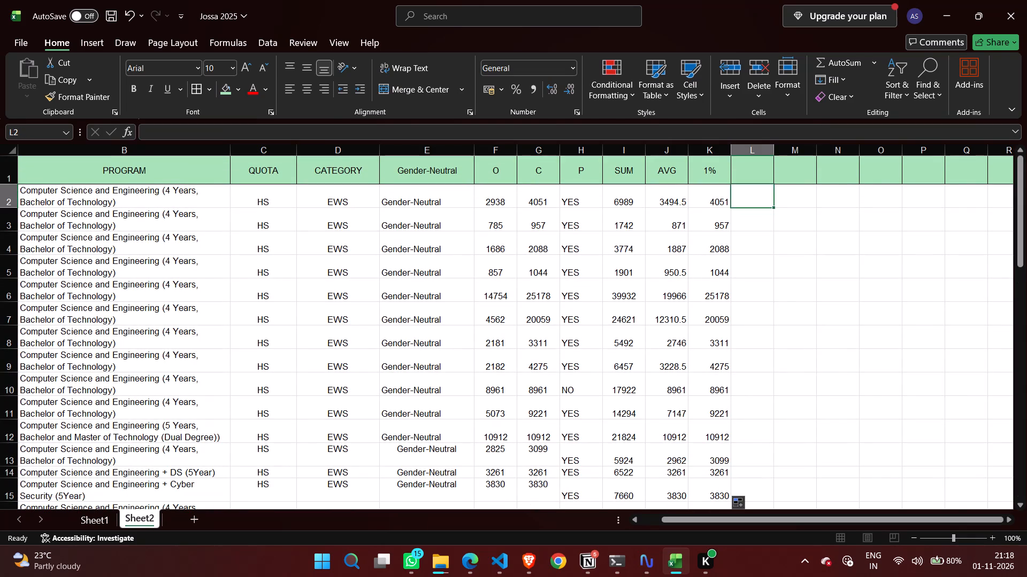
key(equal)
text(if)
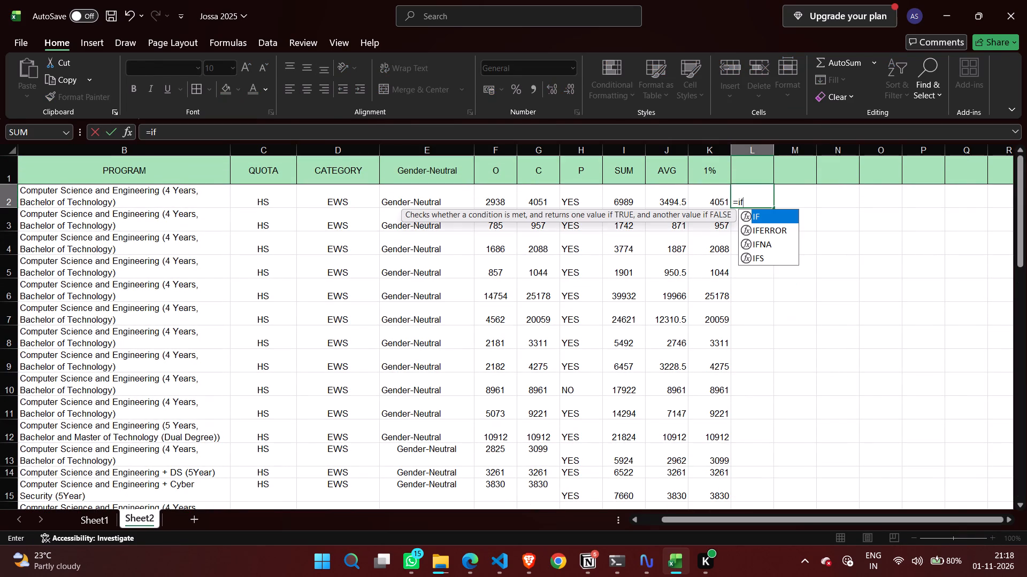
key(shift+parenleft)
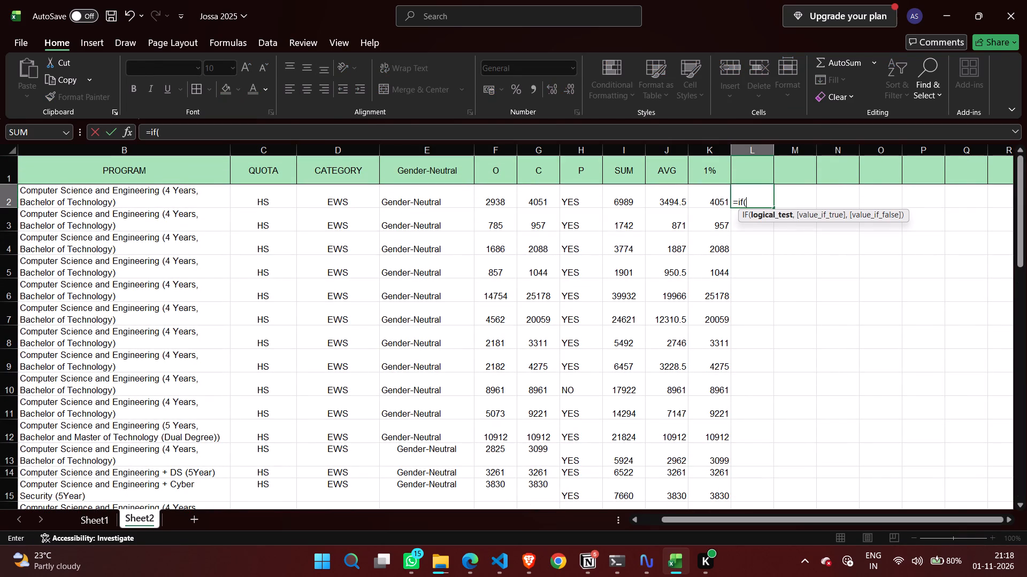
text(g2)
text(>g1)
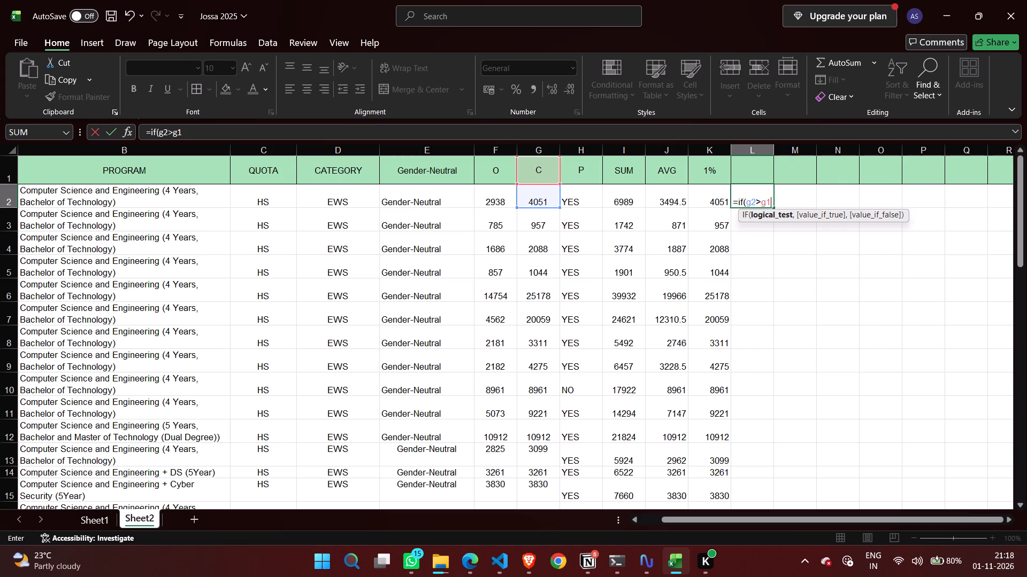
key(comma)
key(shift+quotedbl)
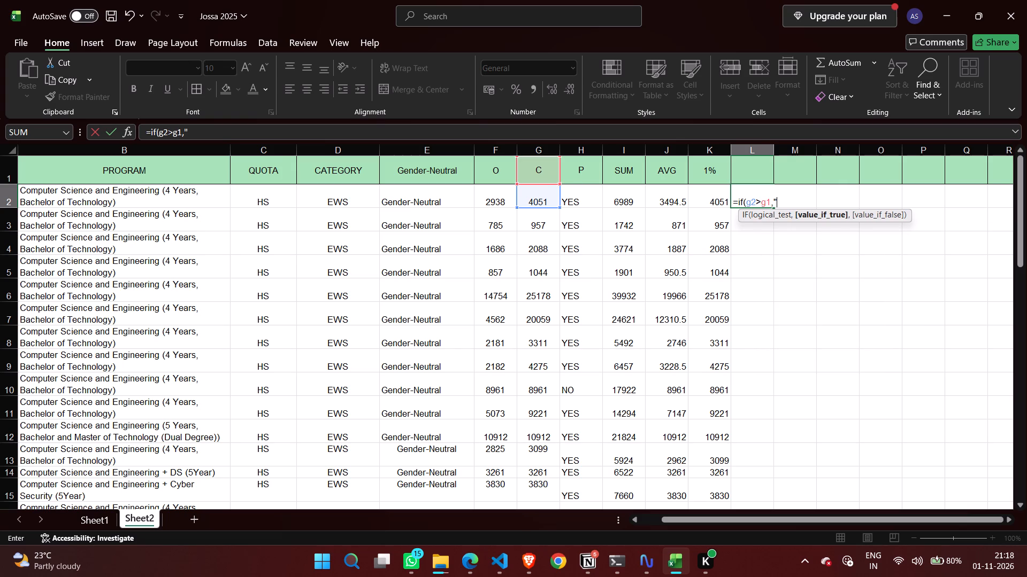
text(no)
key(Left)
key(Left)
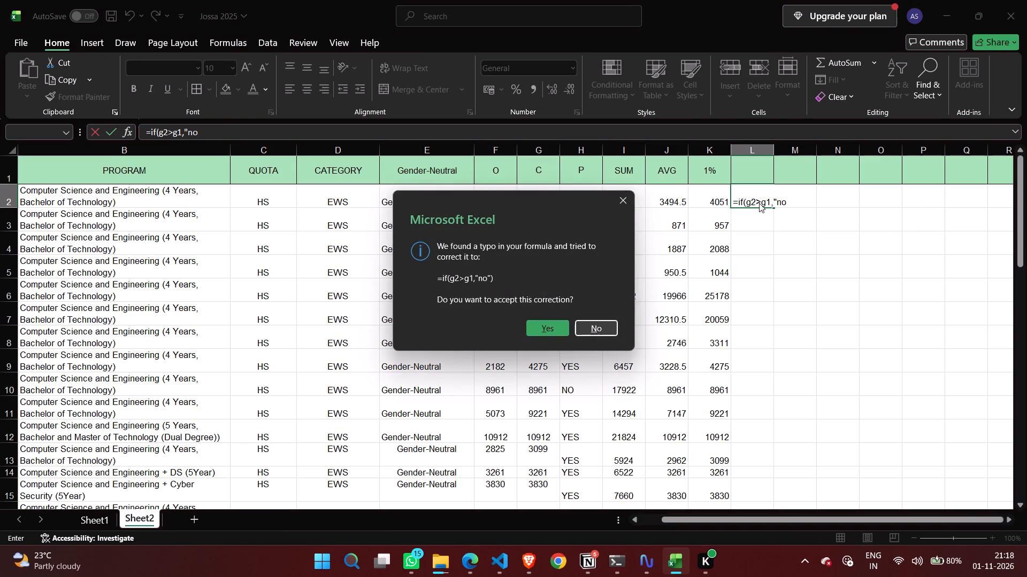
click(614, 328)
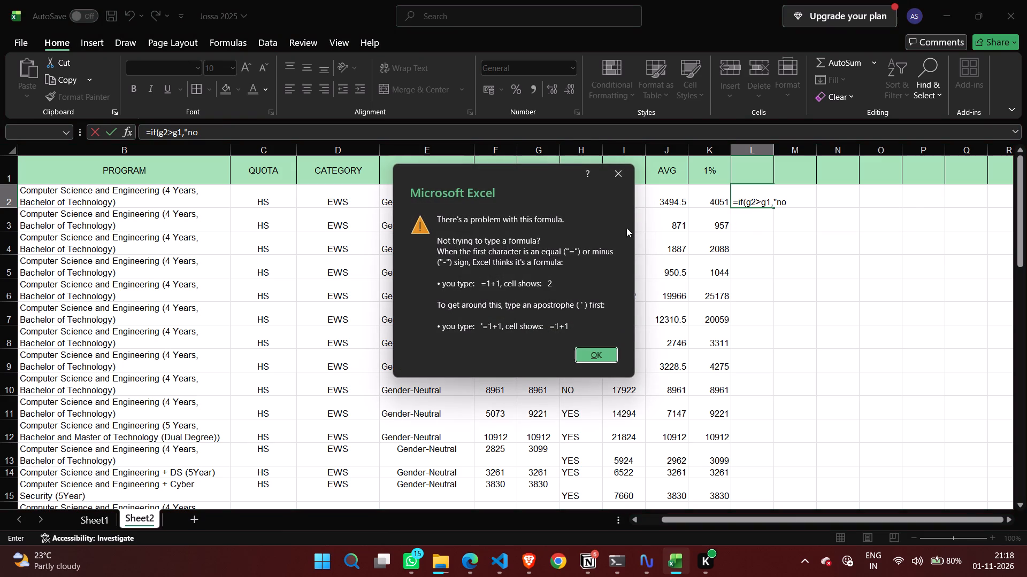
click(607, 352)
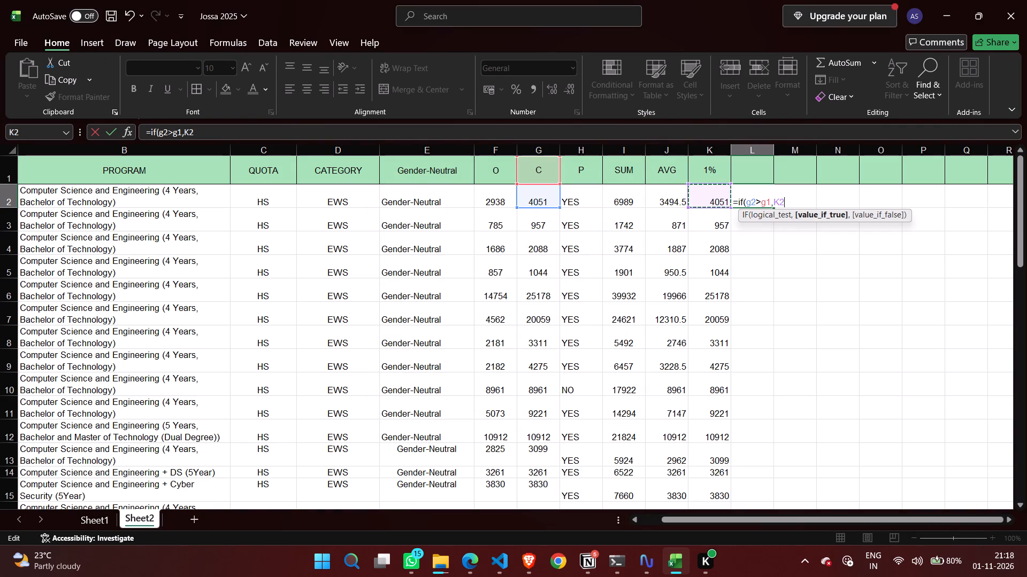
Change the logical test of the IF formula in cell L2 to g2>f2.
click(761, 205)
key(Right)
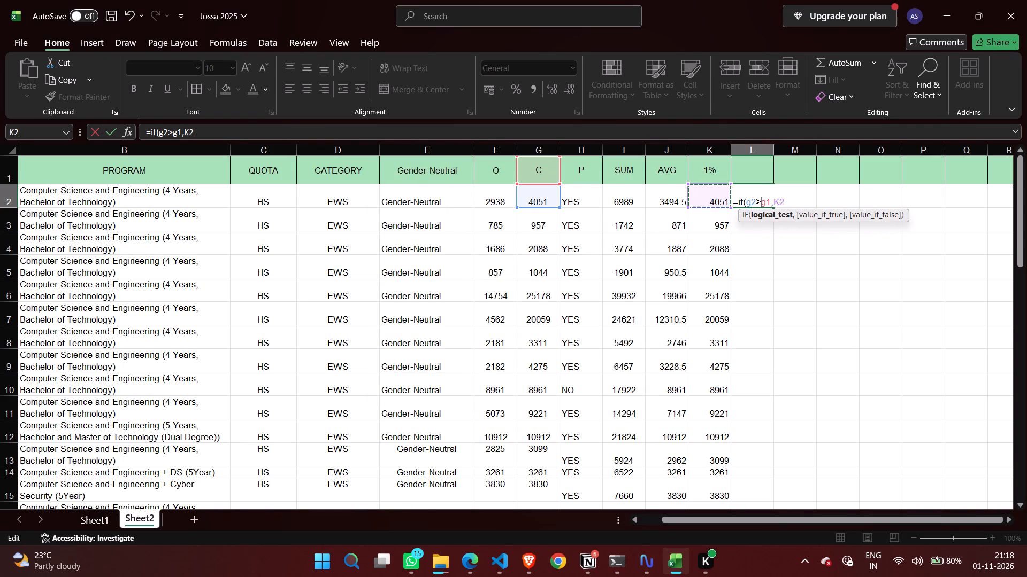
key(Right)
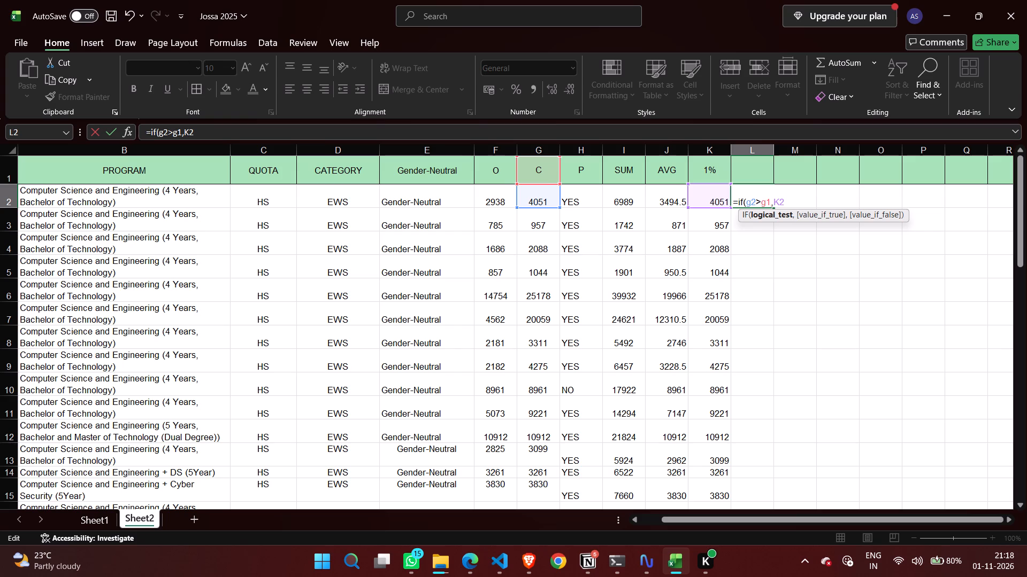
key(Left)
key(Right)
key(BackSpace)
key(BackSpace)
key(f)
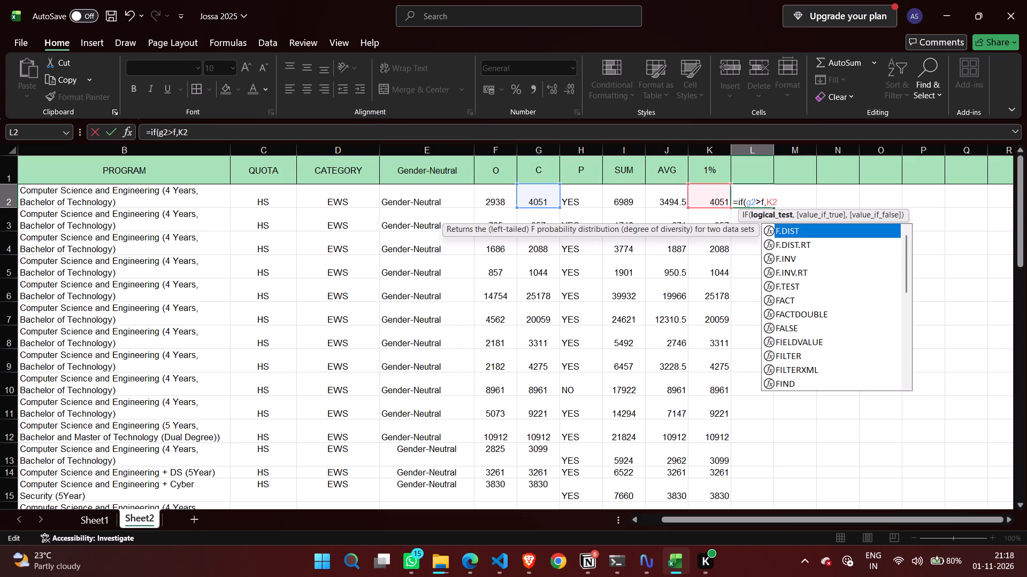
key(2)
key(Right)
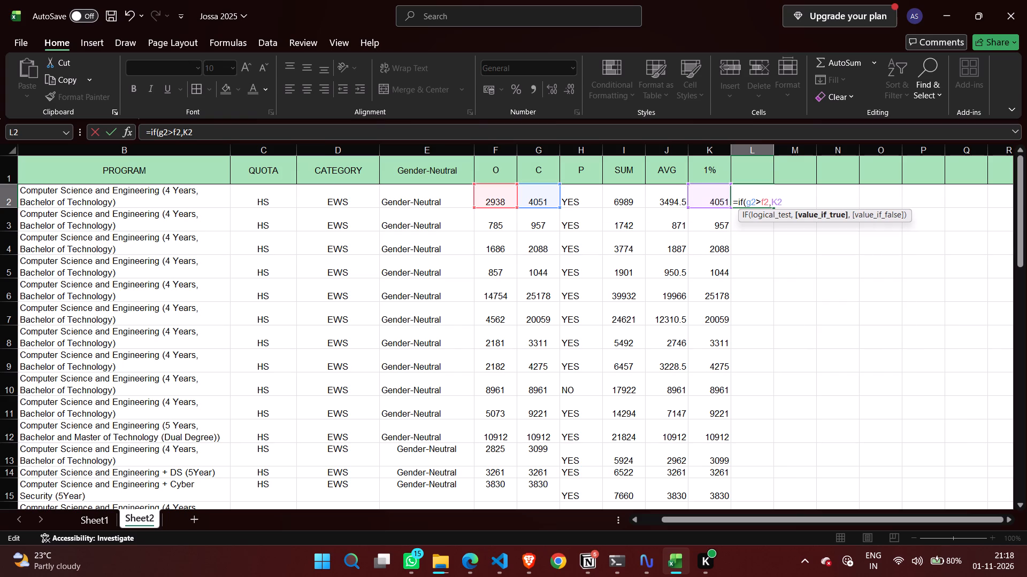
Complete the IF formula in cell L2 as =if(g2>f2,"Not Possibele","possible").
key(Right)
key(Right)
key(BackSpace)
key(BackSpace)
key(shift+quotedbl)
text(Not Posso)
text(ble)
key(BackSpace)
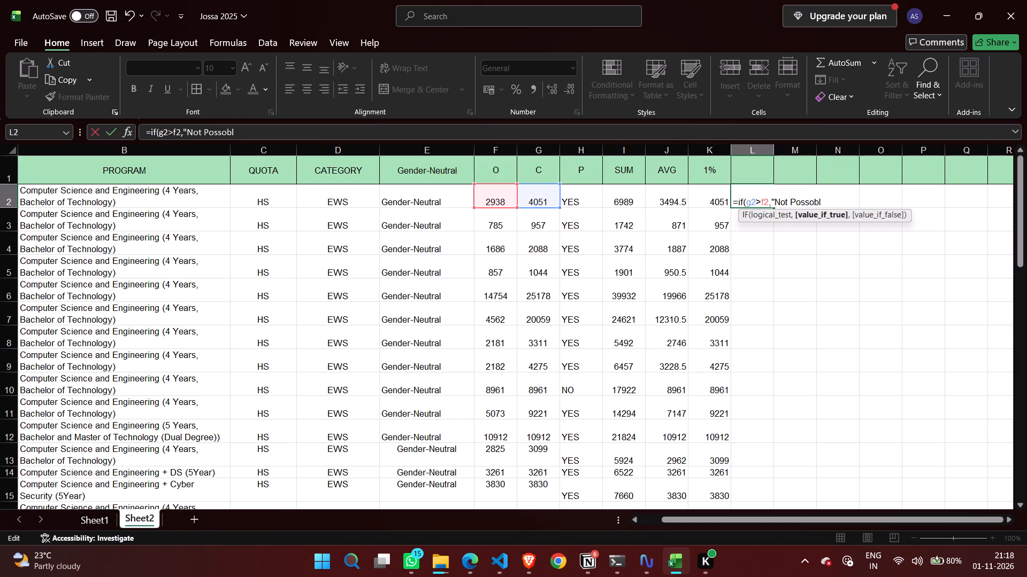
key(BackSpace)
key(BackSpace)
key(BackSpace)
text(ibele")
key(space)
text(poss)
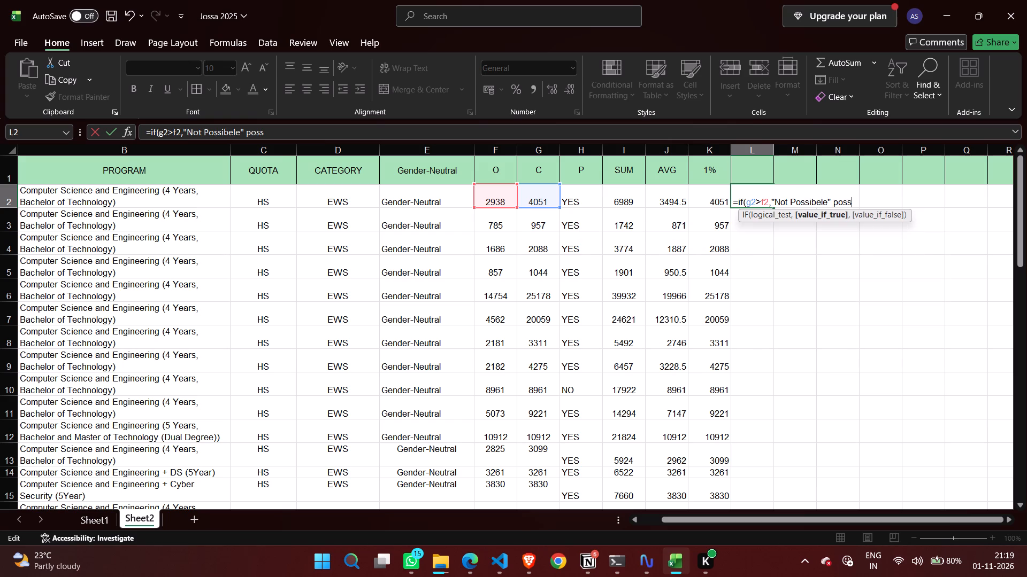
key(BackSpace)
key(BackSpace)
key(BackSpace)
key(BackSpace)
key(BackSpace)
text(,")
text(possible")
key(shift+parenright)
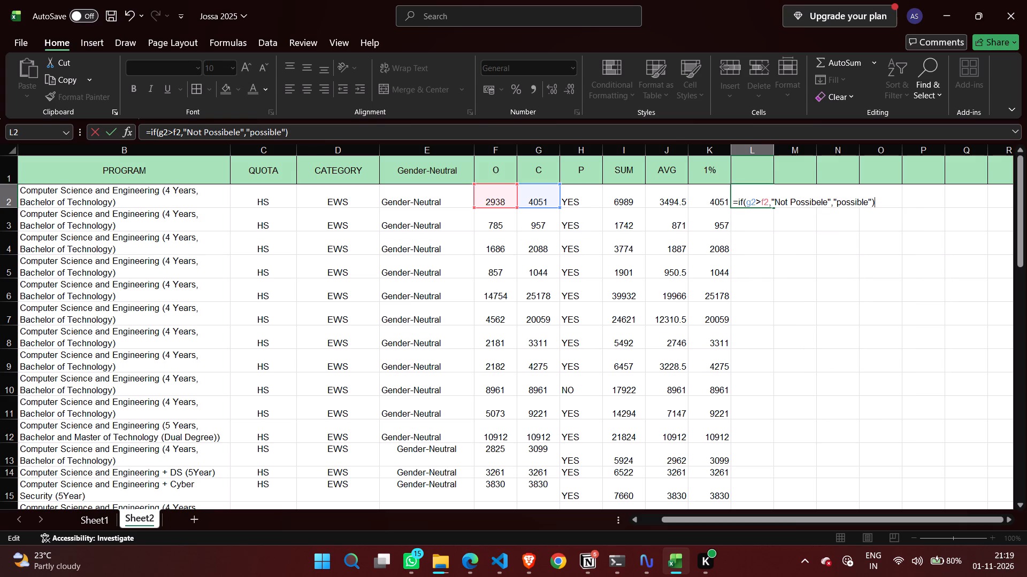
key(Return)
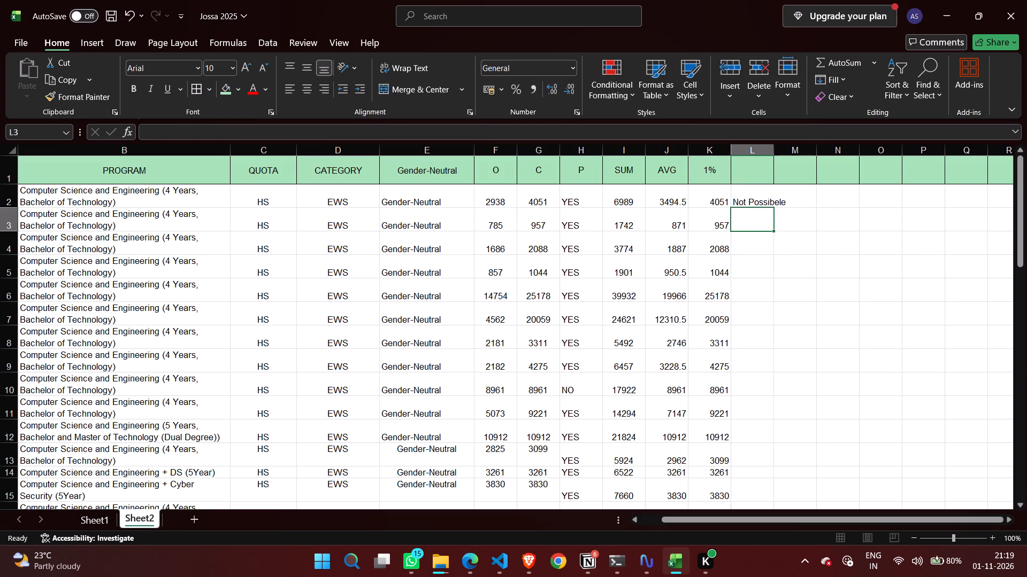
Widen column L to fit the text of the IF result.
drag(774, 152, 799, 158)
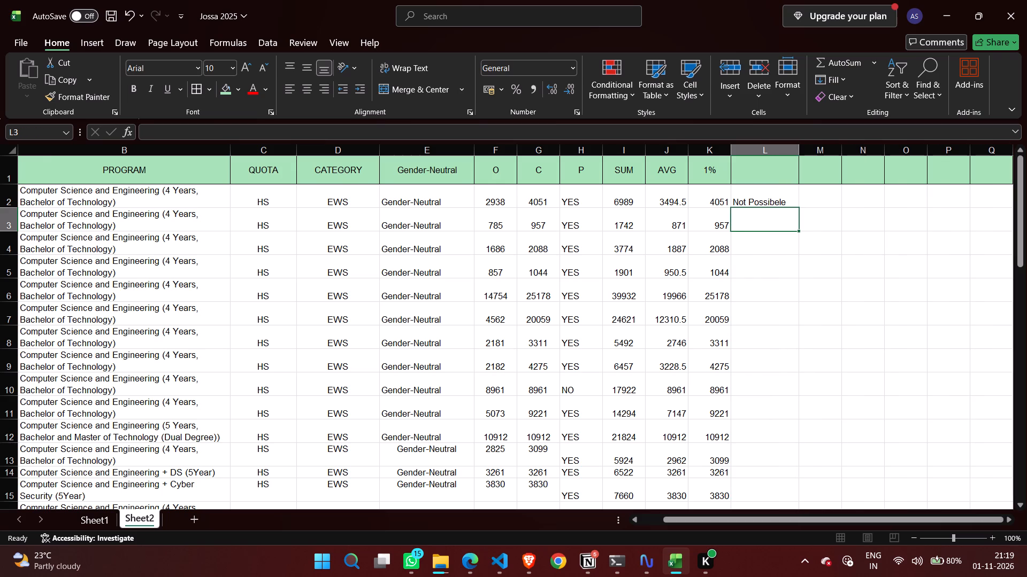
Swap the compared cells in L2's IF formula so that its logical test reads F2>G2.
double_click(759, 200)
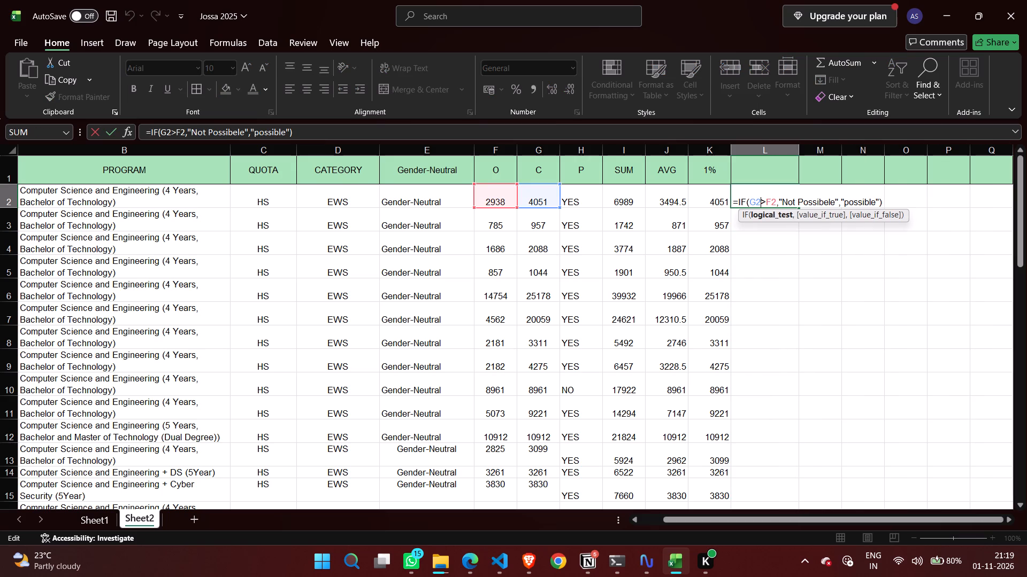
key(BackSpace)
key(BackSpace)
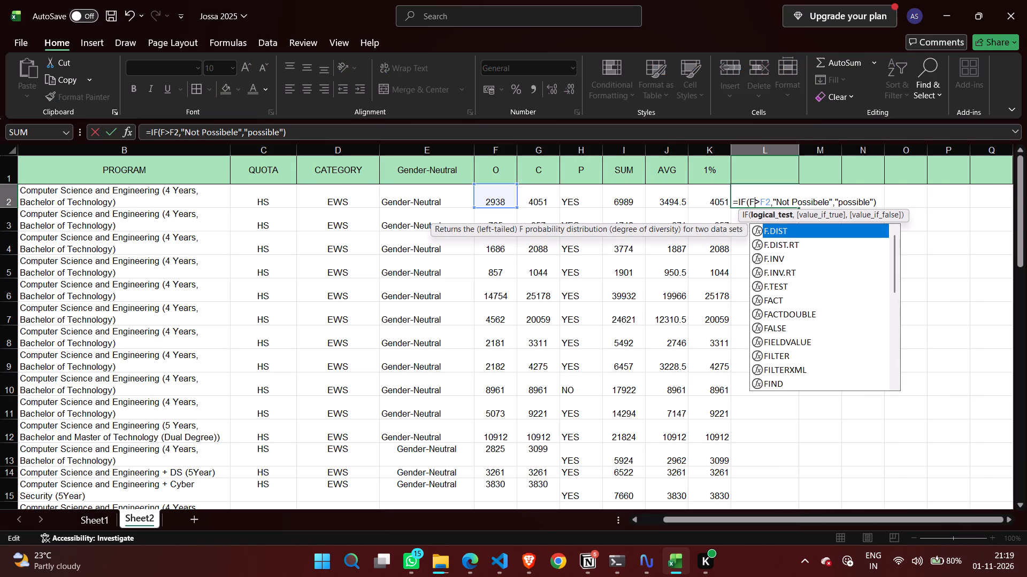
key(2)
key(Right)
key(Right)
key(BackSpace)
key(g)
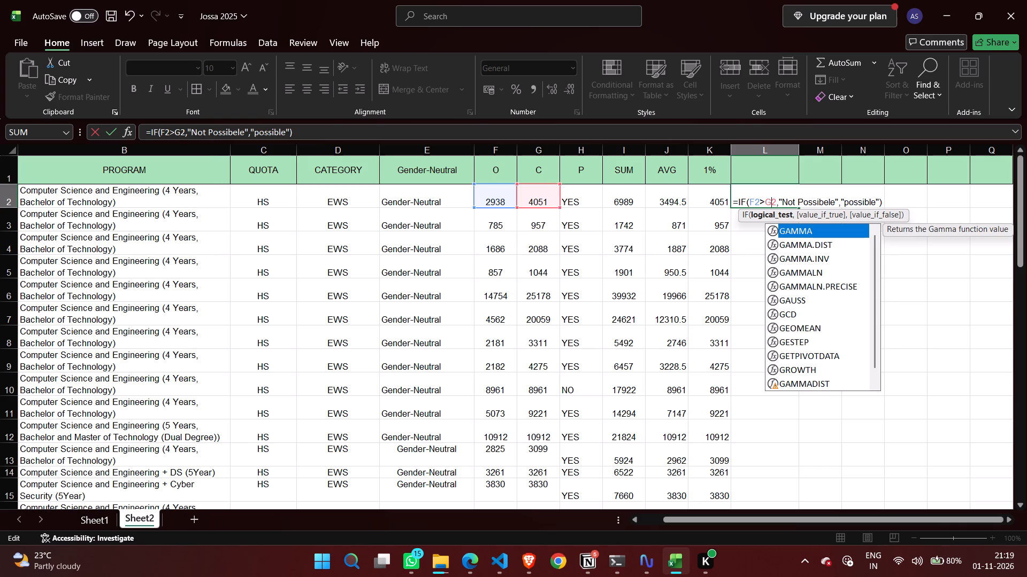
click(928, 194)
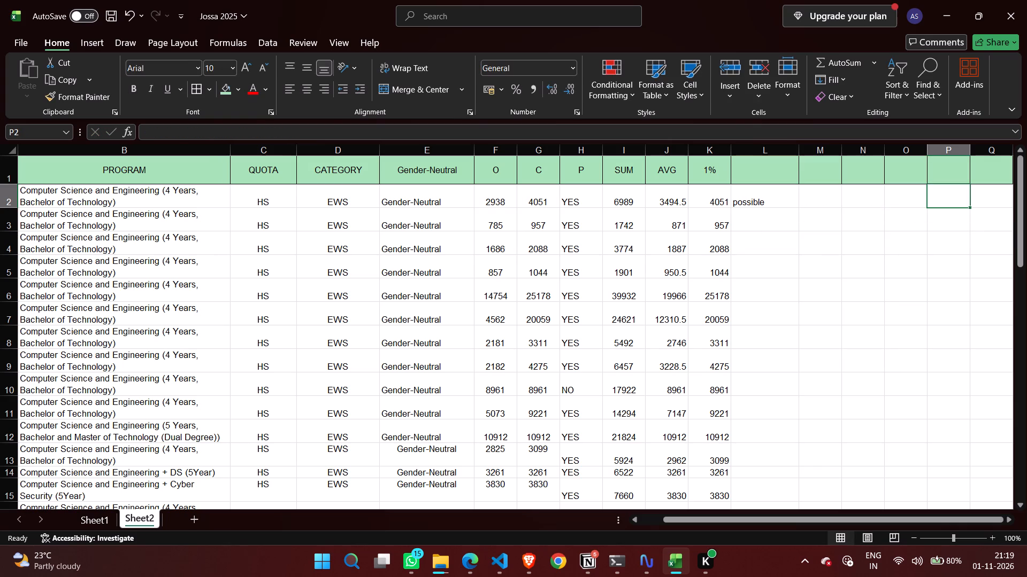
Fill the IF formula from cell L2 down column L alongside the table's data rows.
click(790, 200)
drag(798, 208, 785, 472)
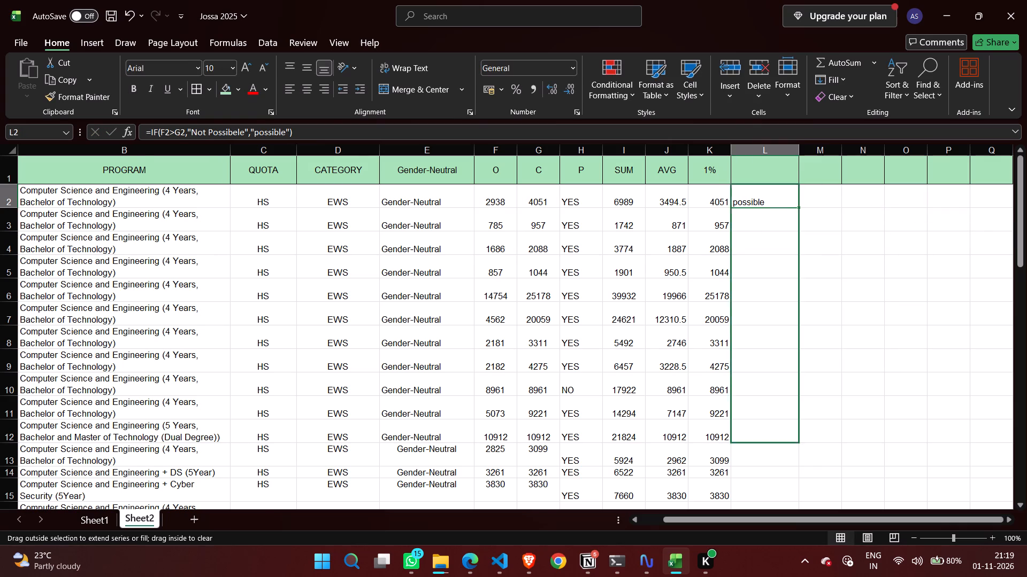
drag(785, 472, 786, 473)
click(859, 384)
scroll(859, 384, up, 7)
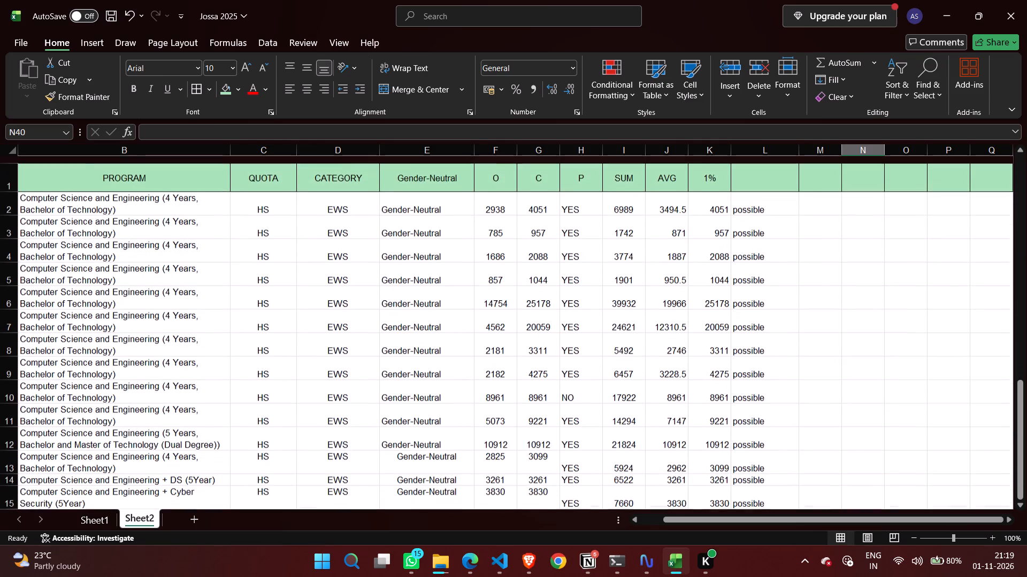